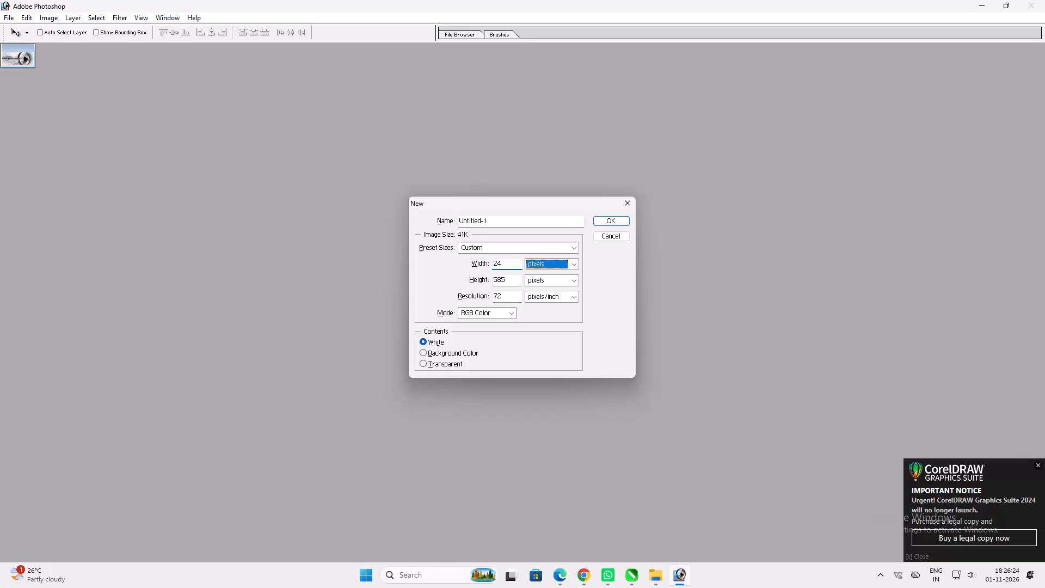
Create a new white CMYK document 24 inches wide and 72 inches high at 72 pixels/inch.
key(Down)
key(Tab)
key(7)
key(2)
key(Tab)
key(Down)
key(Tab)
key(Tab)
key(Tab)
key(Right)
key(Return)
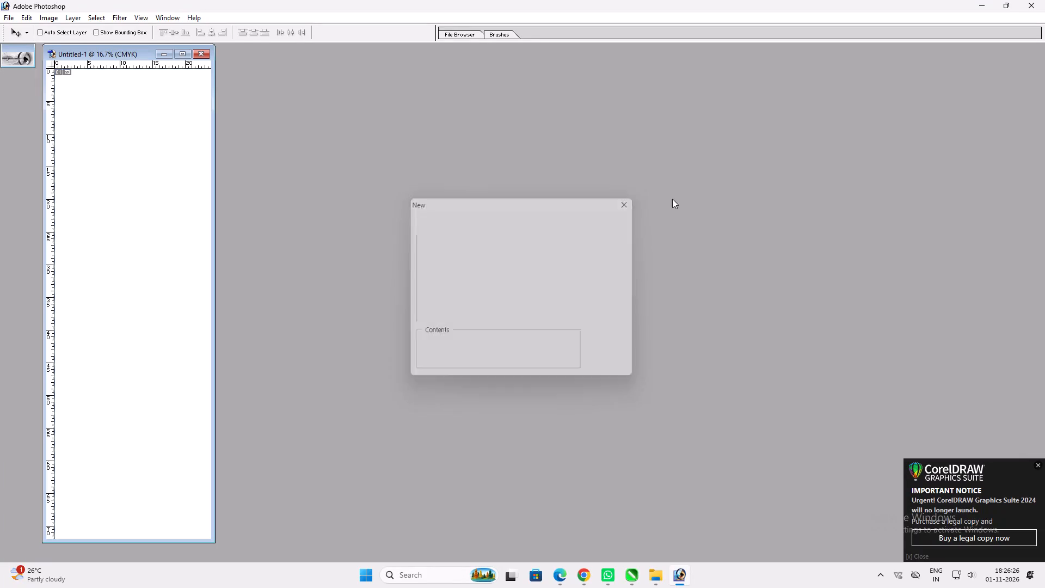
Paste the copied milk parlour sign photo into the document and enlarge it to fill the page width.
key(ctrl+v)
ctrl+click(179, 54)
key(ctrl+plus)
key(ctrl+plus)
key(ctrl+plus)
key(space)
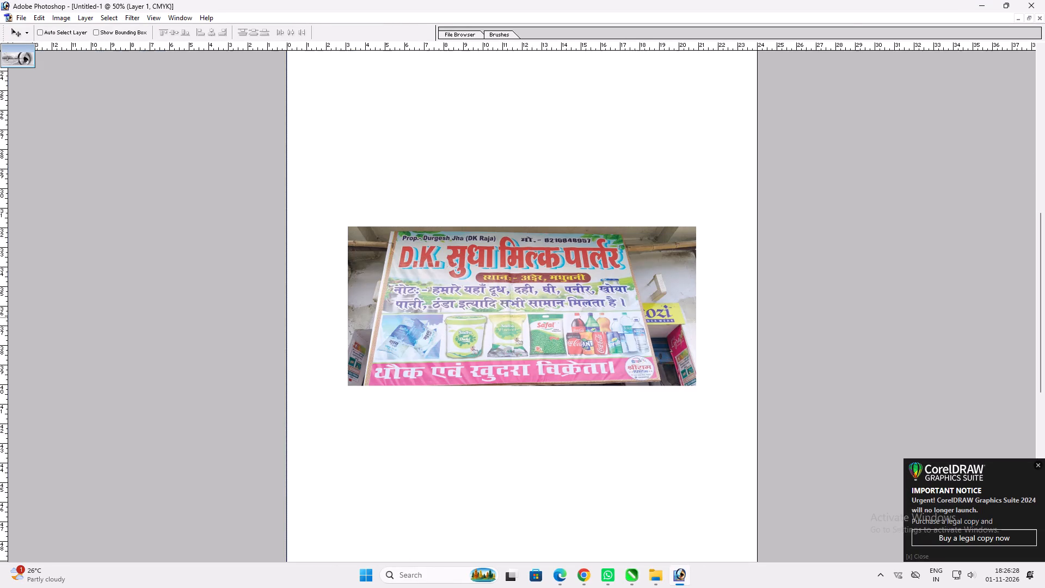
right_drag(509, 315, 519, 318)
drag(527, 322, 539, 326)
key(ctrl+t)
alt+shift+drag(587, 278, 623, 258)
key(shift+Return)
Move the sign photo up the page so its top edge sits about 22.5 inches below the page top.
key(ctrl+plus)
key(ctrl+plus)
key(ctrl+plus)
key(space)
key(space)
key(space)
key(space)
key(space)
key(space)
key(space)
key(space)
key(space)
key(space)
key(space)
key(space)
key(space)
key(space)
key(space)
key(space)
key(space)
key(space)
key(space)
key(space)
drag(544, 273, 553, 375)
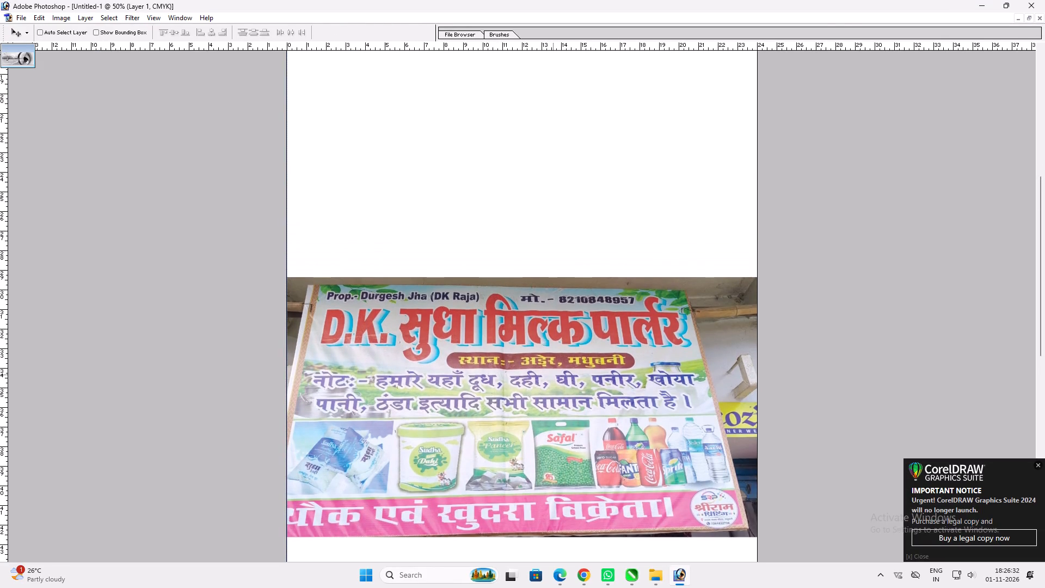
drag(553, 375, 554, 384)
drag(526, 261, 528, 395)
drag(466, 230, 490, 354)
drag(485, 355, 446, 61)
ctrl+click(491, 299)
shift+drag(491, 297, 484, 164)
Start a text line in the blank area above the sign photo with the placeholder fff.
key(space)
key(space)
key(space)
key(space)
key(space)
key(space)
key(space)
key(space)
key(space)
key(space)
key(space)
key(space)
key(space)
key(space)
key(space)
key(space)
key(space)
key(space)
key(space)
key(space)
drag(497, 150, 501, 440)
drag(489, 218, 511, 489)
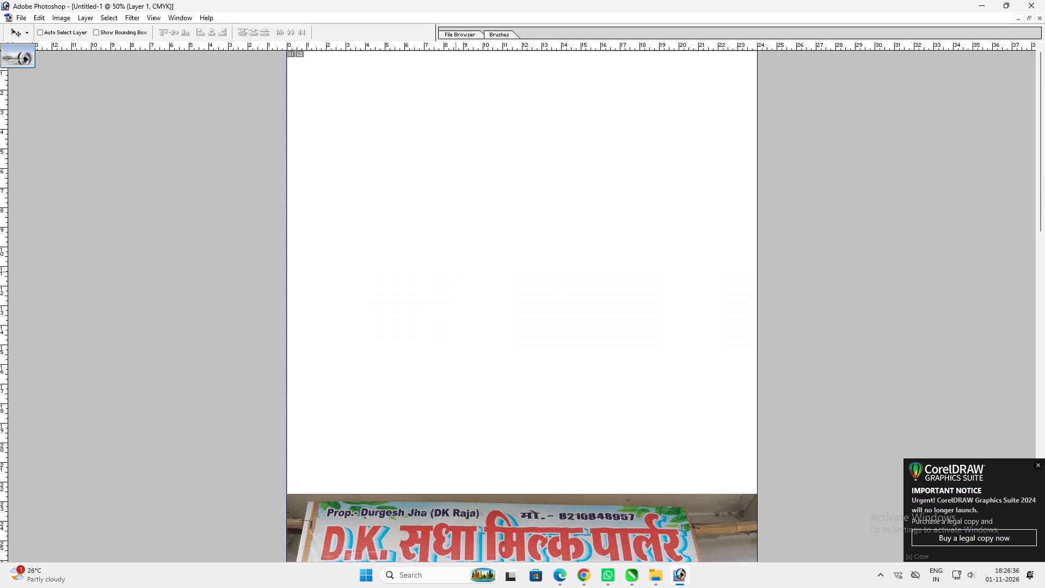
right_drag(452, 269, 460, 271)
drag(472, 275, 477, 277)
key(ctrl+plus)
key(ctrl+plus)
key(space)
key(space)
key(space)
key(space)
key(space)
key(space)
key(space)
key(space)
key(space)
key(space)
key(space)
drag(474, 259, 494, 486)
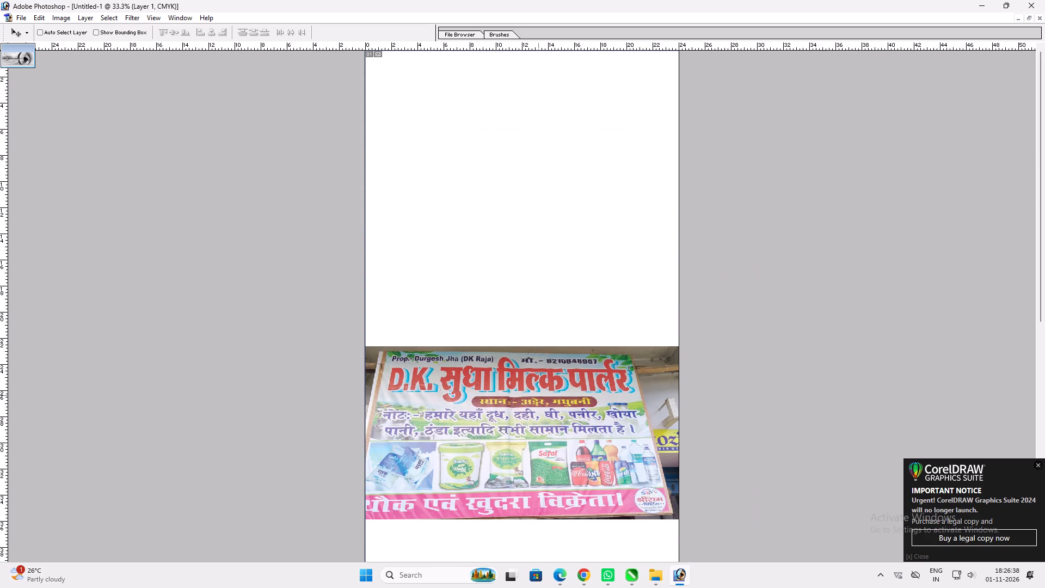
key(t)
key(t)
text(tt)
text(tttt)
click(439, 163)
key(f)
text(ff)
Set the placeholder text's colour to pure red, FF0000.
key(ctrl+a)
click(334, 33)
drag(345, 273, 386, 190)
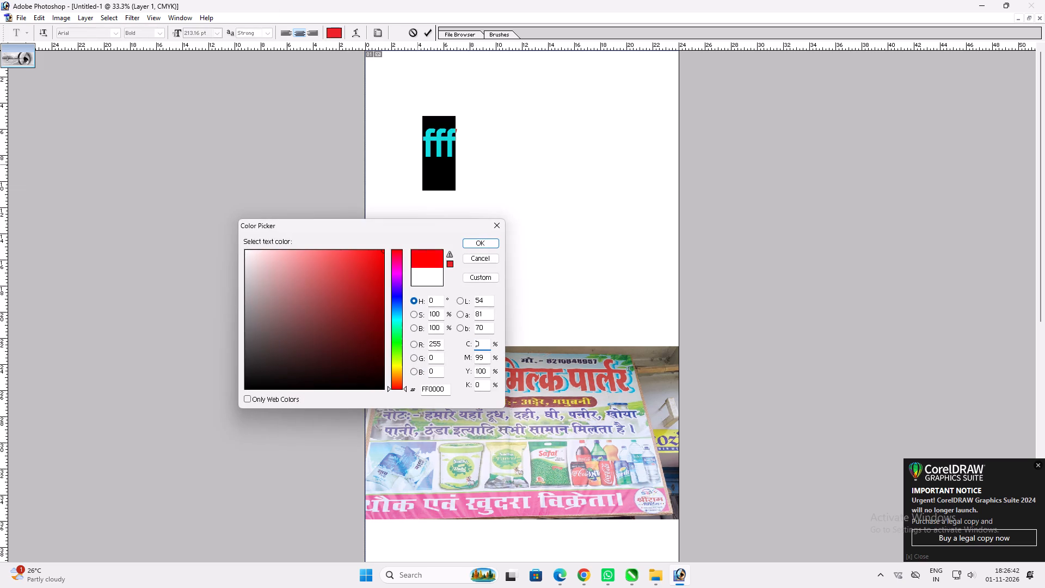
key(Return)
key(Return)
Change the font of the red placeholder text to Times New Roman.
ctrl+click(427, 148)
click(431, 155)
key(ctrl+a)
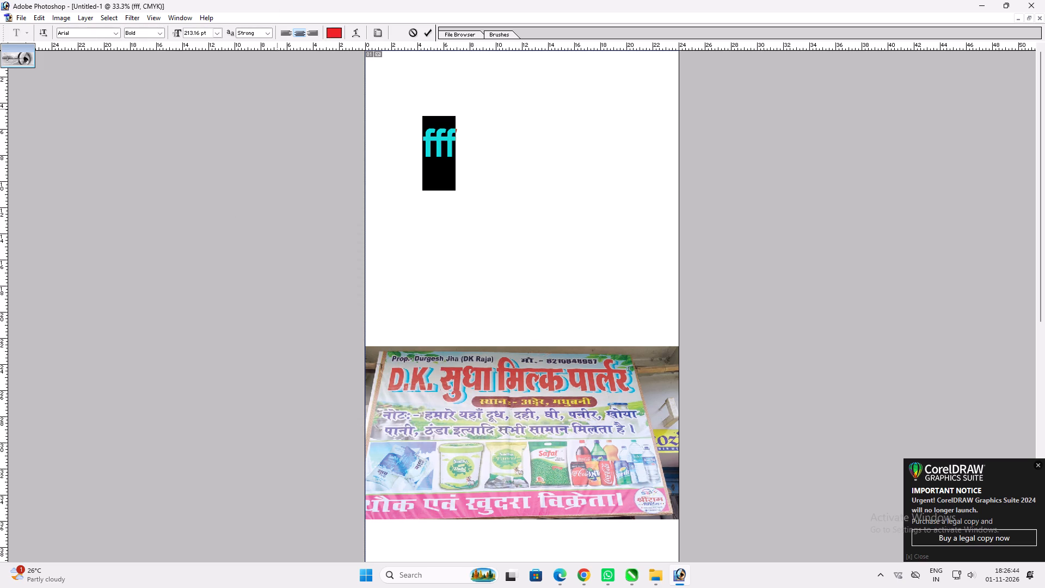
key(ctrl+a)
click(100, 30)
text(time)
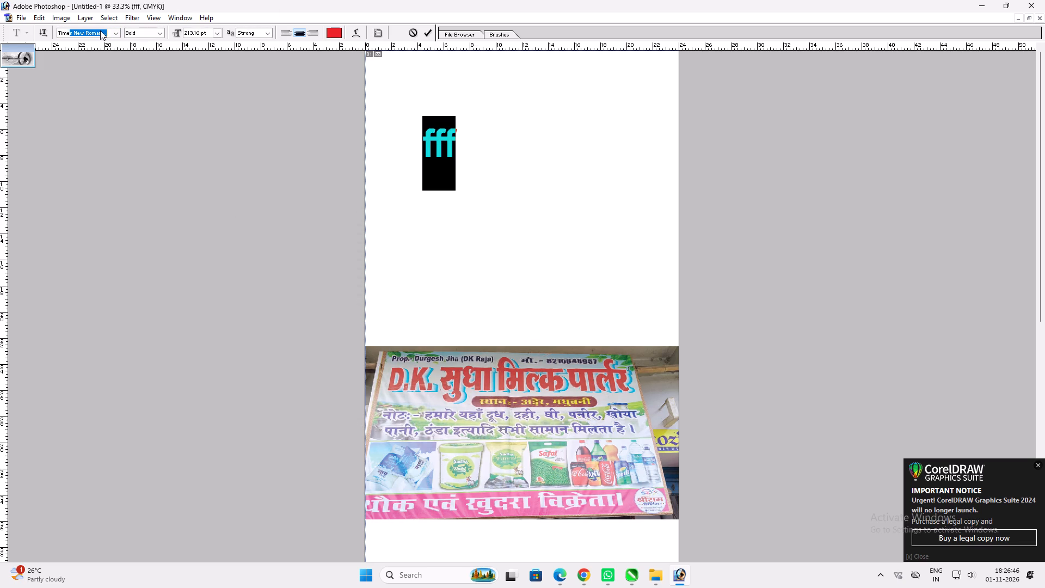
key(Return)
Replace the placeholder with "Pro:-" followed by the proprietor's name and an opening bracket with the nickname from the sign photo.
click(453, 140)
key(ctrl+a)
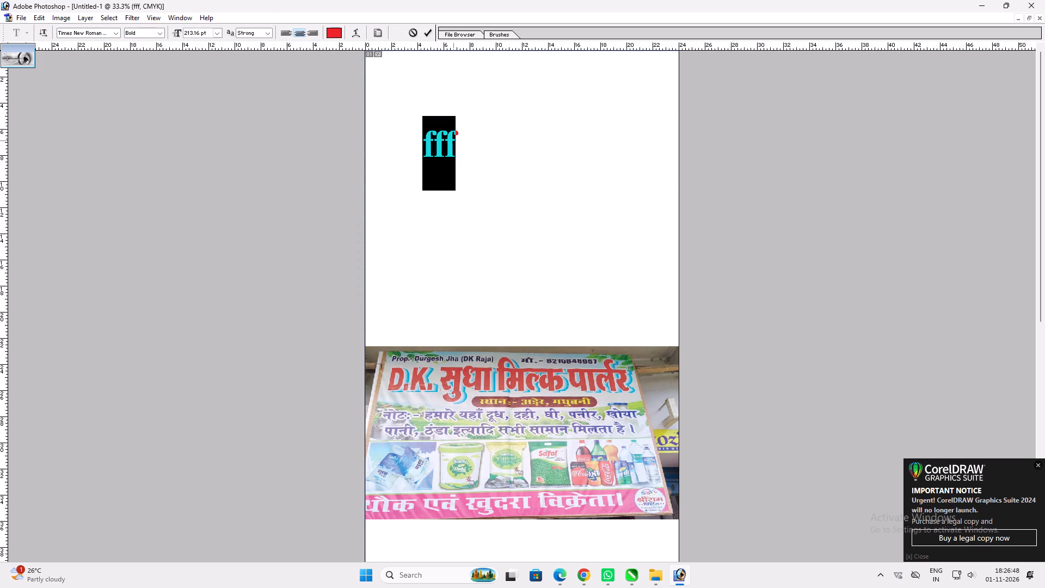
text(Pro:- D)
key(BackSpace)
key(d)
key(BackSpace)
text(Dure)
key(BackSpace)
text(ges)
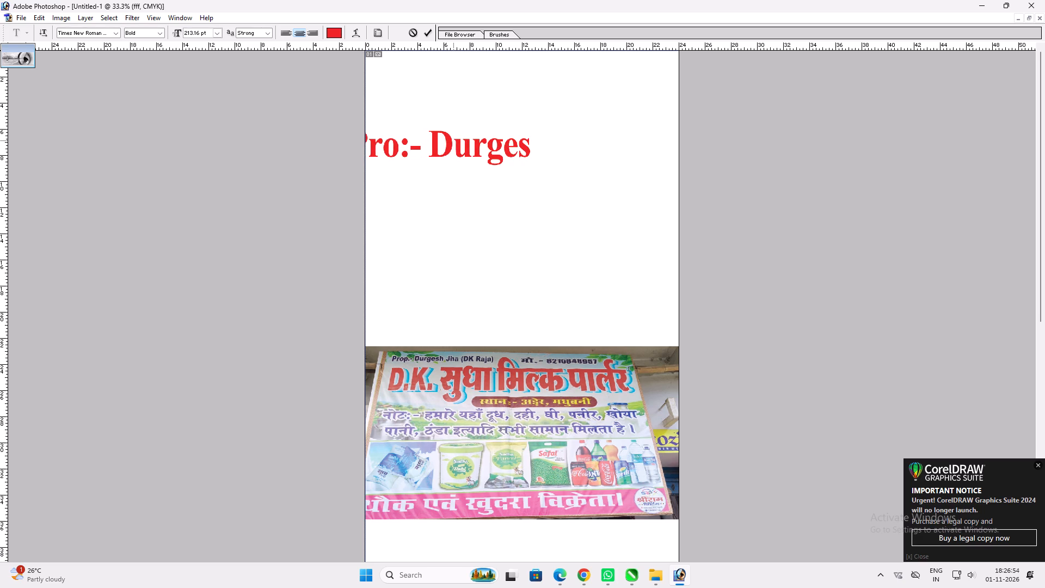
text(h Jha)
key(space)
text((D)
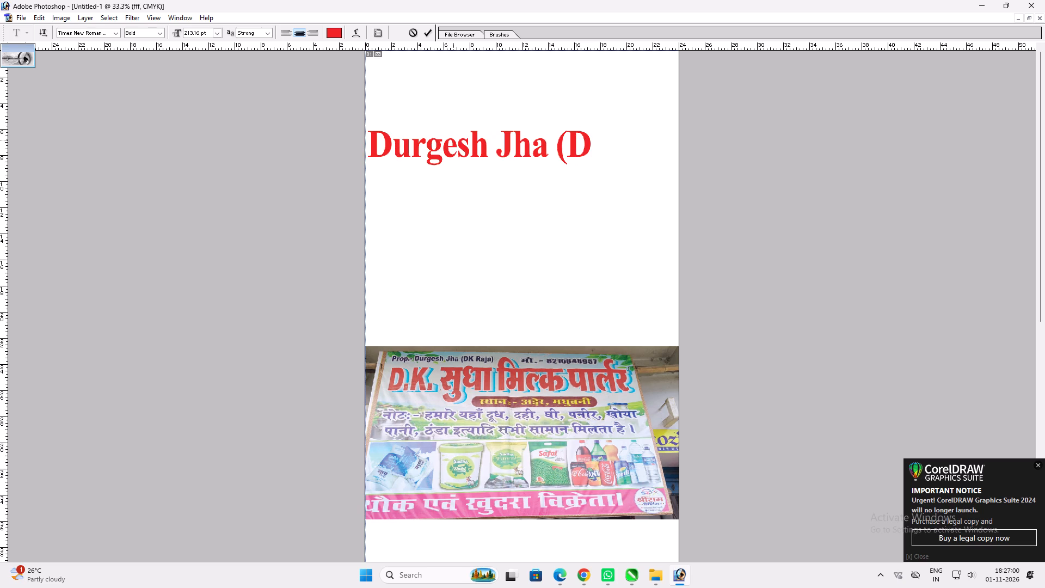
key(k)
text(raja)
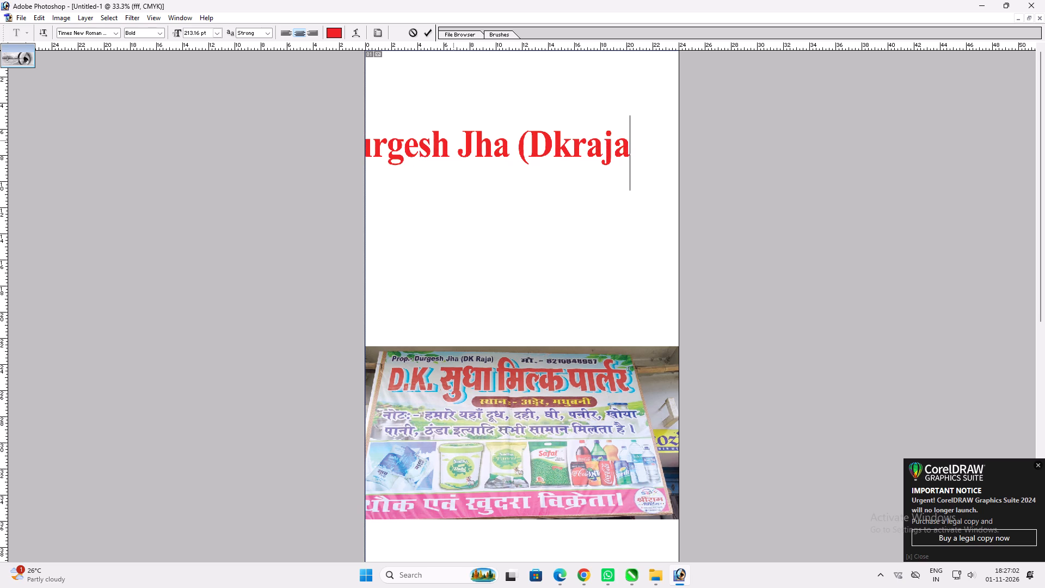
Capitalise the R in the bracketed nickname and insert a space before it to separate the two words.
click(568, 156)
drag(573, 155, 581, 154)
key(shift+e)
key(shift+BackSpace)
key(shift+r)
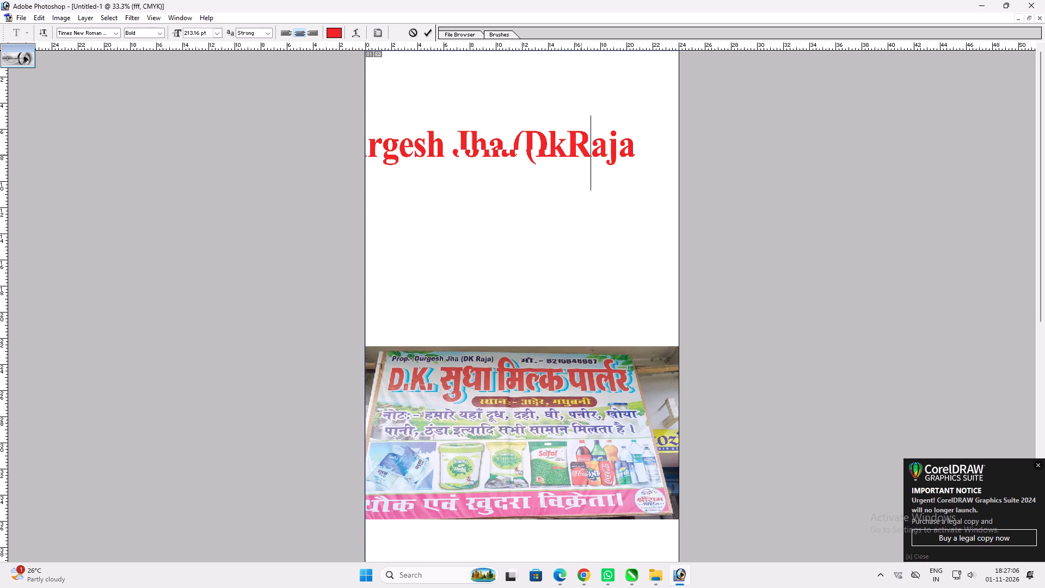
click(573, 151)
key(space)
Close the bracket after the nickname, add a space inside each bracket, and finish the text line.
click(628, 150)
click(636, 150)
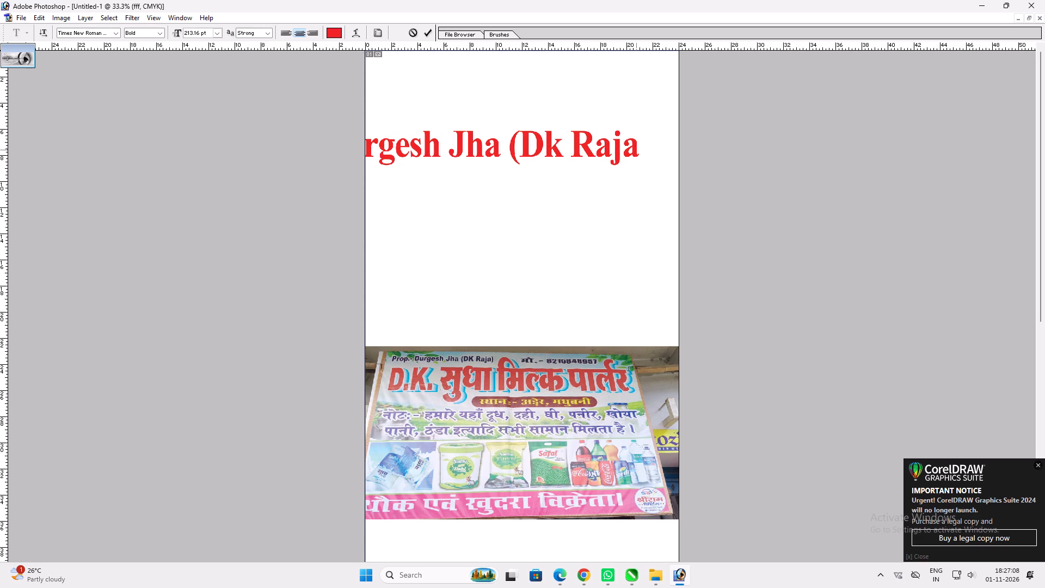
key(shift+parenright)
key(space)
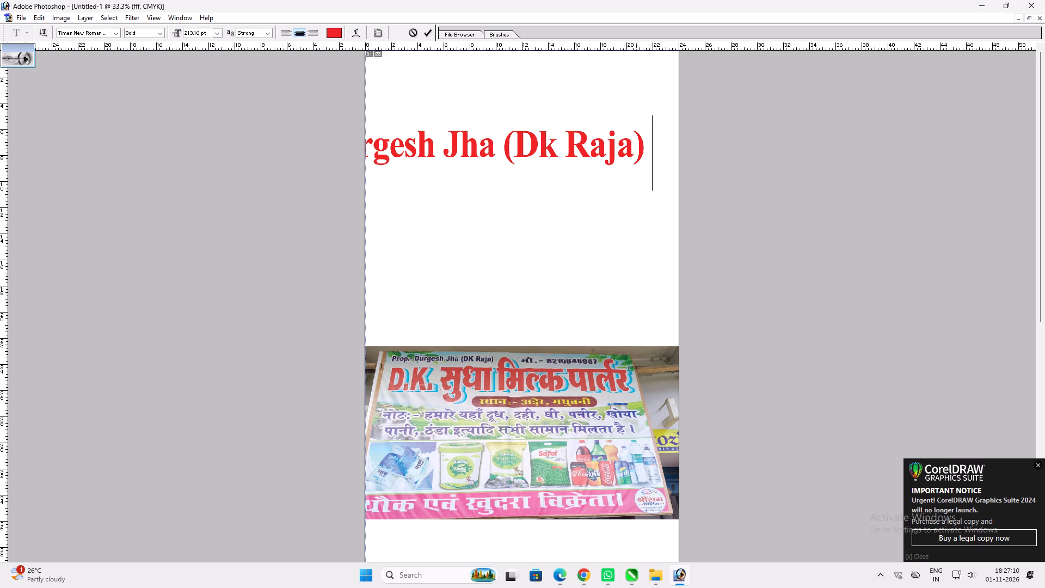
key(Left)
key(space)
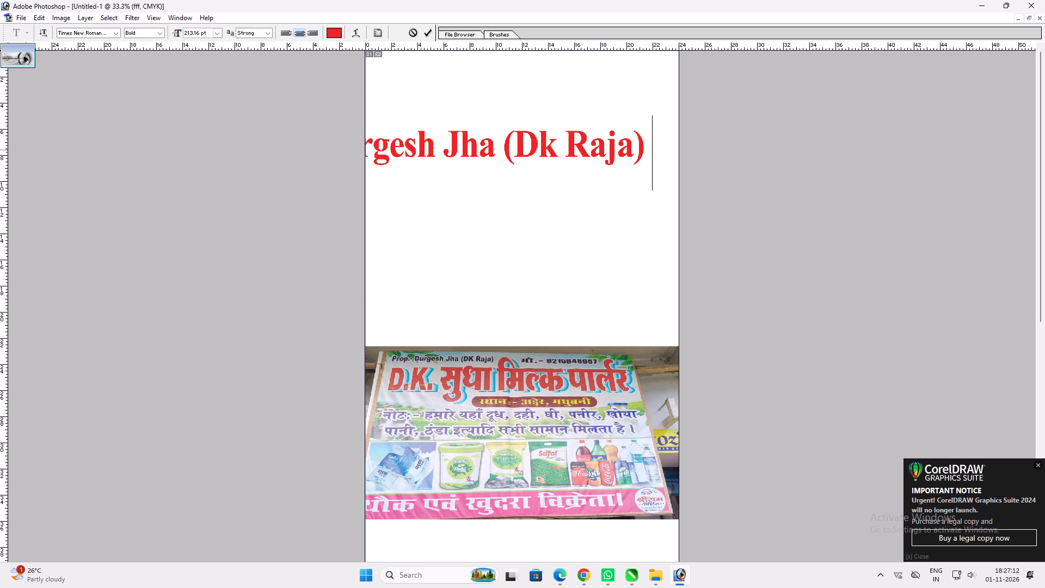
click(631, 149)
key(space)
click(507, 160)
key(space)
key(Return)
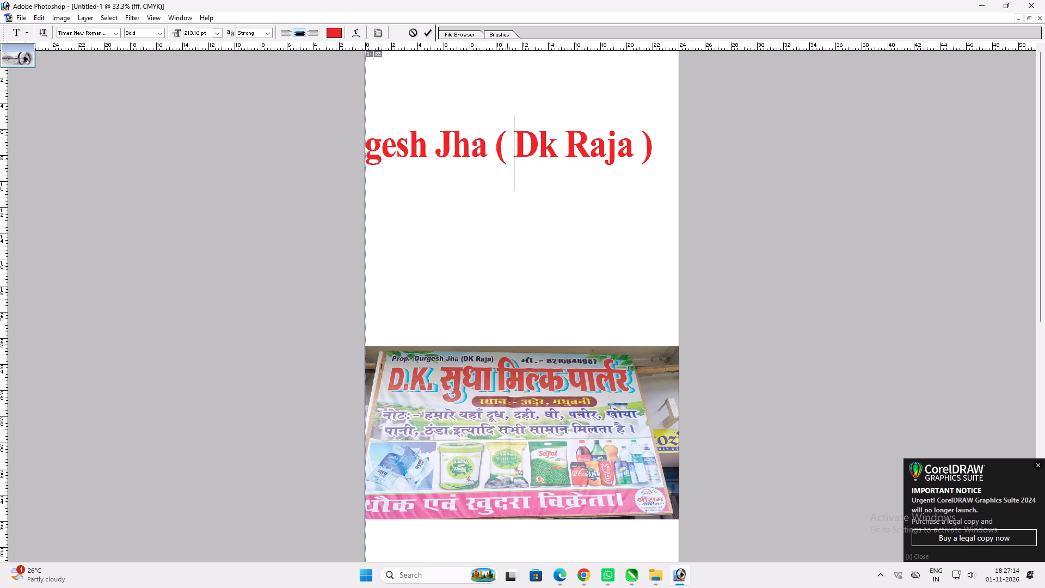
Scale the proprietor text line down to about half its size, 105.55 pt.
key(ctrl+t)
alt+shift+drag(658, 157, 549, 145)
key(shift+Return)
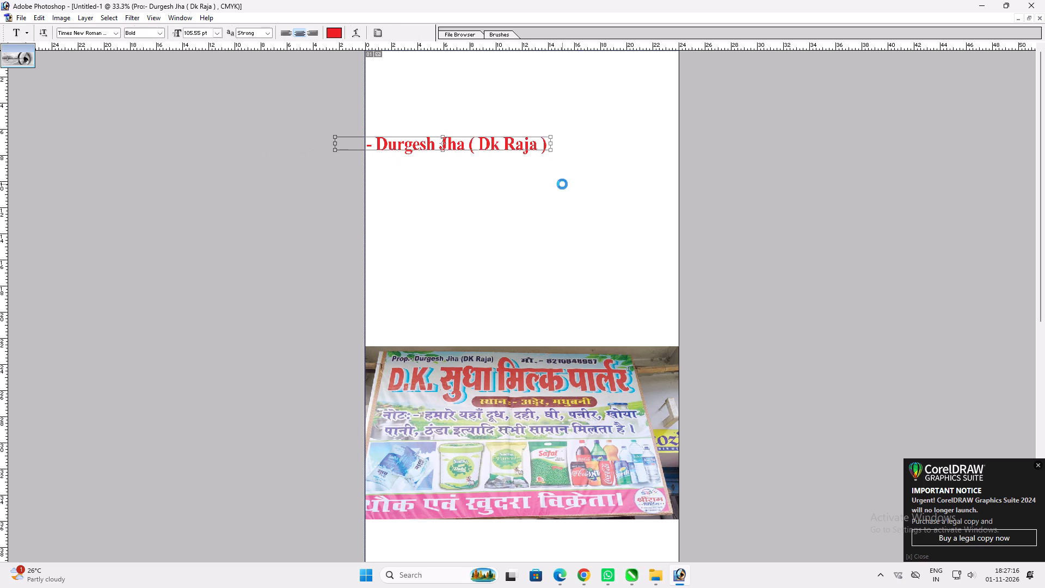
Move the proprietor line fully inside the page, about 3 inches below the top edge.
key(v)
drag(472, 143, 533, 93)
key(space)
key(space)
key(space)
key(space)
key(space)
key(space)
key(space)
right_drag(531, 85, 537, 100)
click(545, 101)
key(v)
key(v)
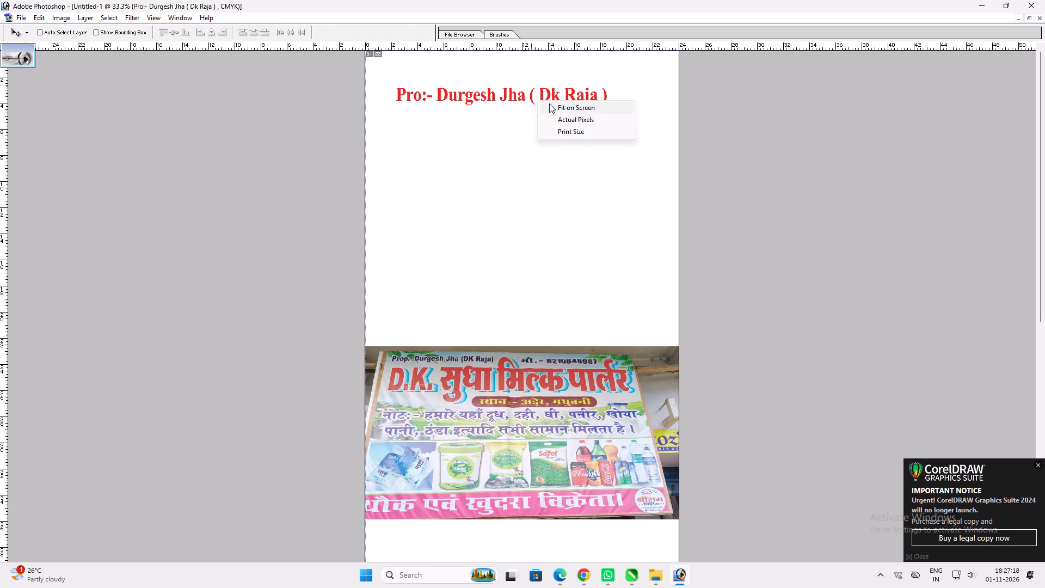
Move the proprietor line up to about 2 inches below the page top and enlarge it to about 18.6 inches wide.
click(549, 103)
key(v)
drag(536, 102, 536, 94)
key(ctrl+t)
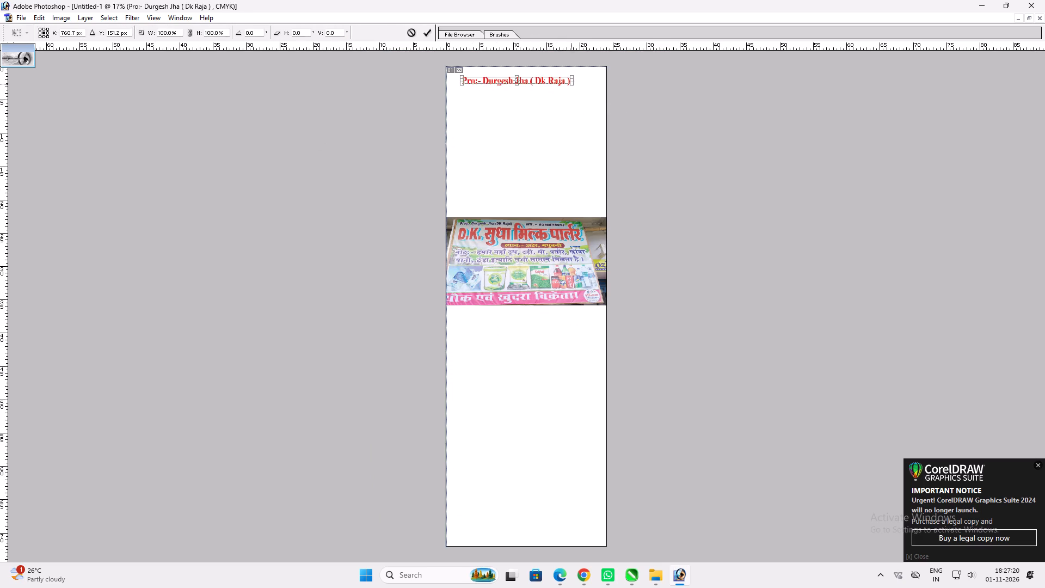
shift+drag(573, 84, 589, 84)
key(Return)
Reposition the proprietor line closer to the page's top edge, roughly centred across the width.
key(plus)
key(ctrl+plus)
key(ctrl+plus)
key(ctrl+plus)
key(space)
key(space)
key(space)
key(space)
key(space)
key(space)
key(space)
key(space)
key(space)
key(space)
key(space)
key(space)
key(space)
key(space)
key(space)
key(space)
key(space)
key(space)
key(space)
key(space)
drag(601, 117, 588, 425)
drag(591, 103, 604, 195)
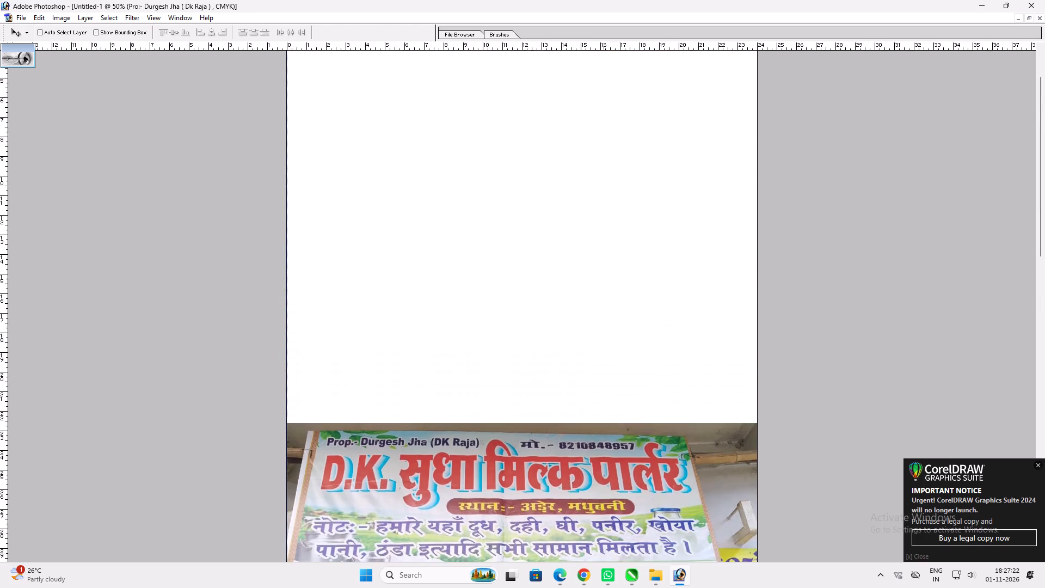
drag(604, 195, 604, 254)
key(ctrl+t)
shift+drag(529, 81, 534, 79)
key(Return)
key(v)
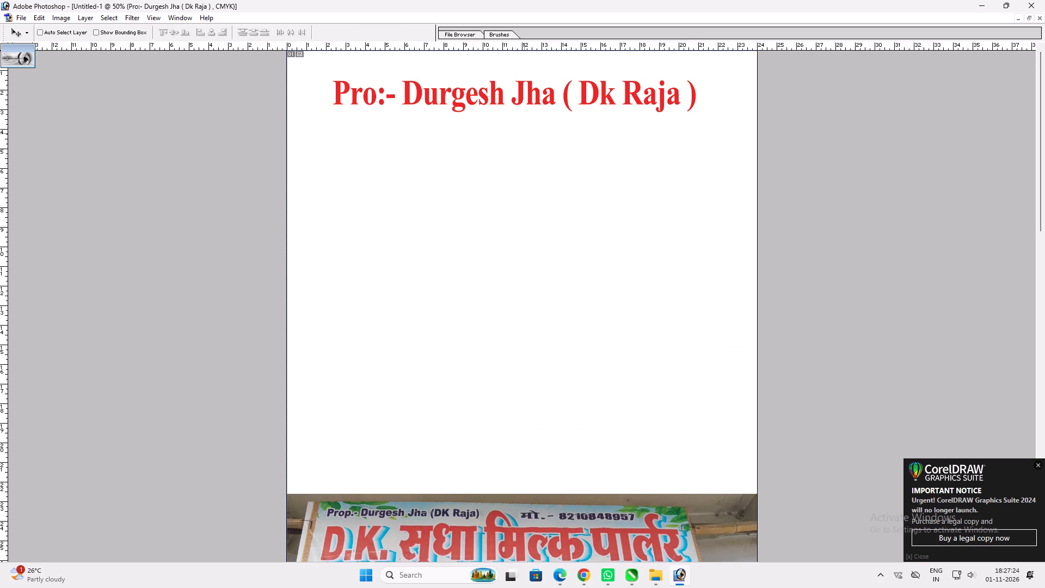
drag(522, 128, 514, 112)
Enlarge the proprietor line to about 19.6 inches wide, keeping it near the top of the page.
key(ctrl+t)
shift+drag(697, 71, 717, 69)
key(Return)
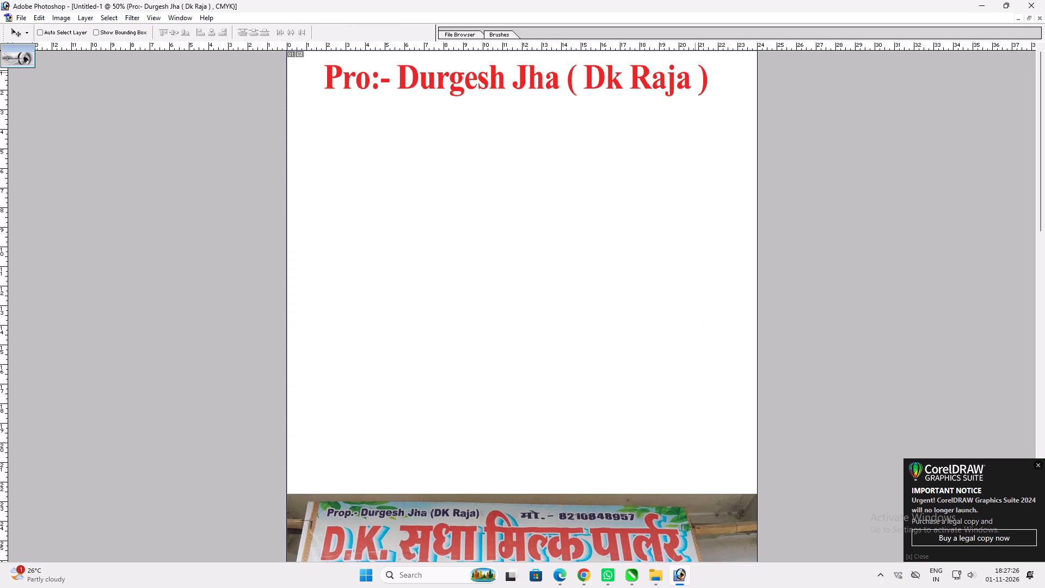
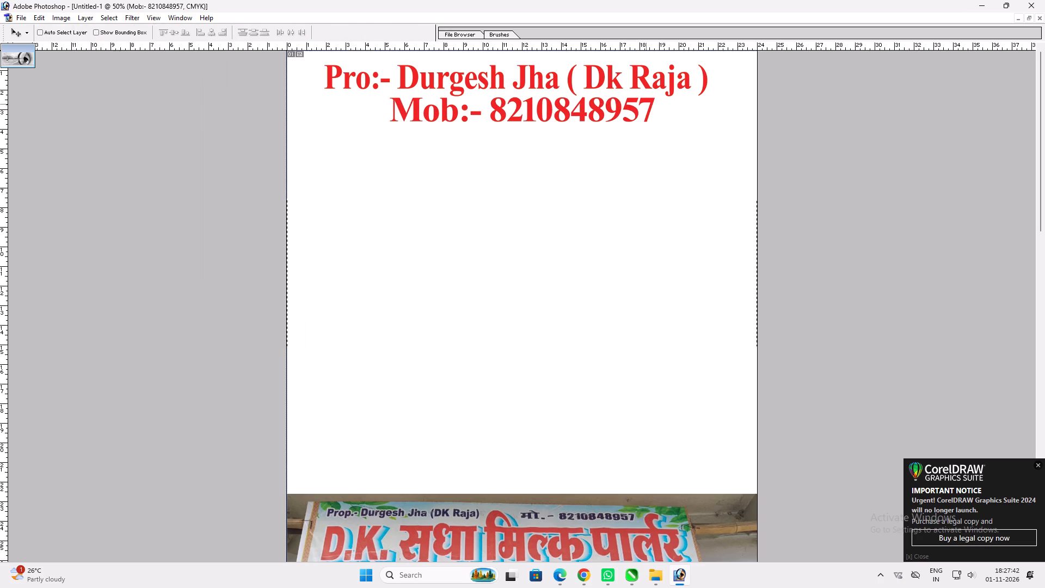
Shift the mobile number line about 0.6 inch left beneath the proprietor line.
text(vv)
shift+drag(641, 104, 629, 108)
key(v)
key(v)
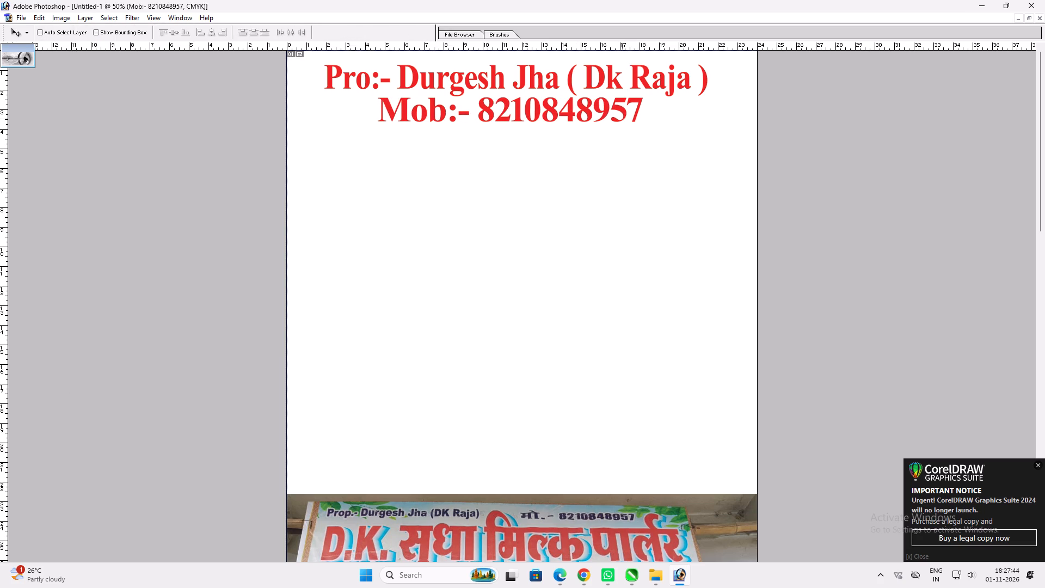
Centre the proprietor line horizontally on the page by aligning it to a full-page selection, and deselect.
ctrl+click(636, 82)
key(ctrl+a)
key(alt+l)
key(alt+i)
key(alt+h)
key(ctrl+d)
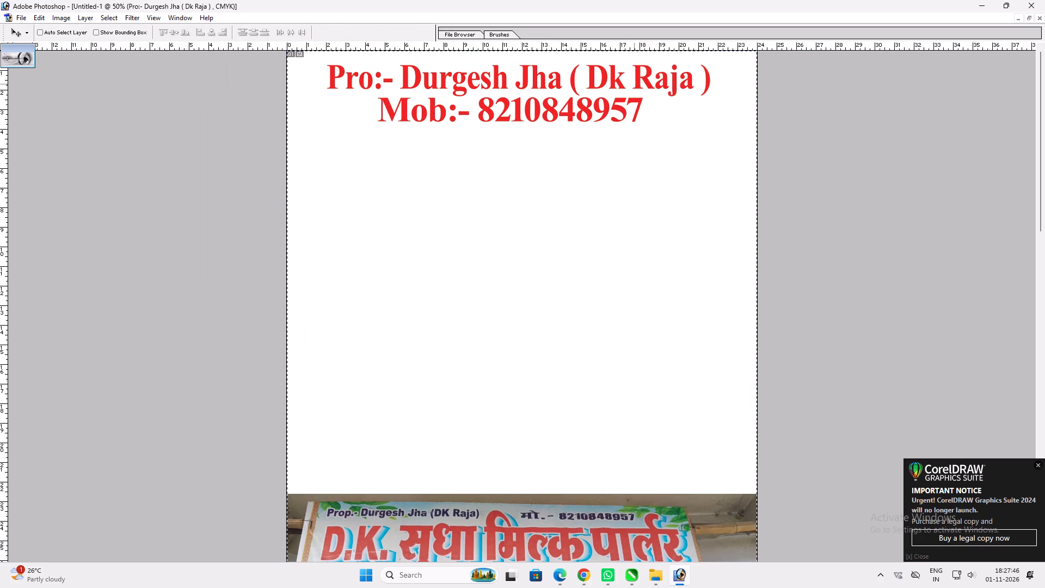
Duplicate the mobile number line, placing the copy about 2.7 inches below the original and shifted left.
key(v)
key(space)
drag(562, 204, 564, 198)
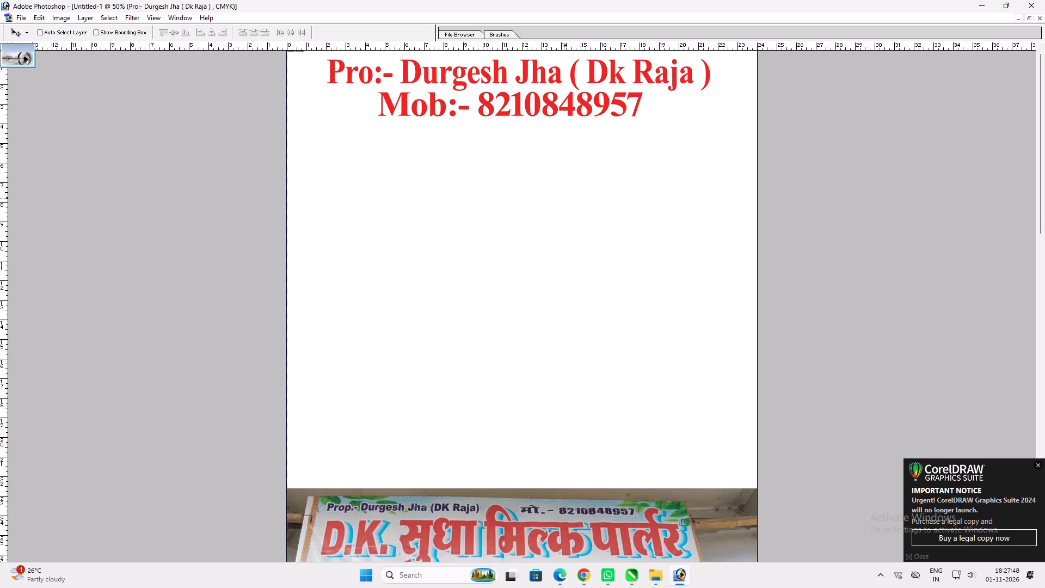
drag(564, 198, 564, 197)
key(v)
right_click(549, 100)
click(552, 106)
ctrl+shift+right_click(550, 101)
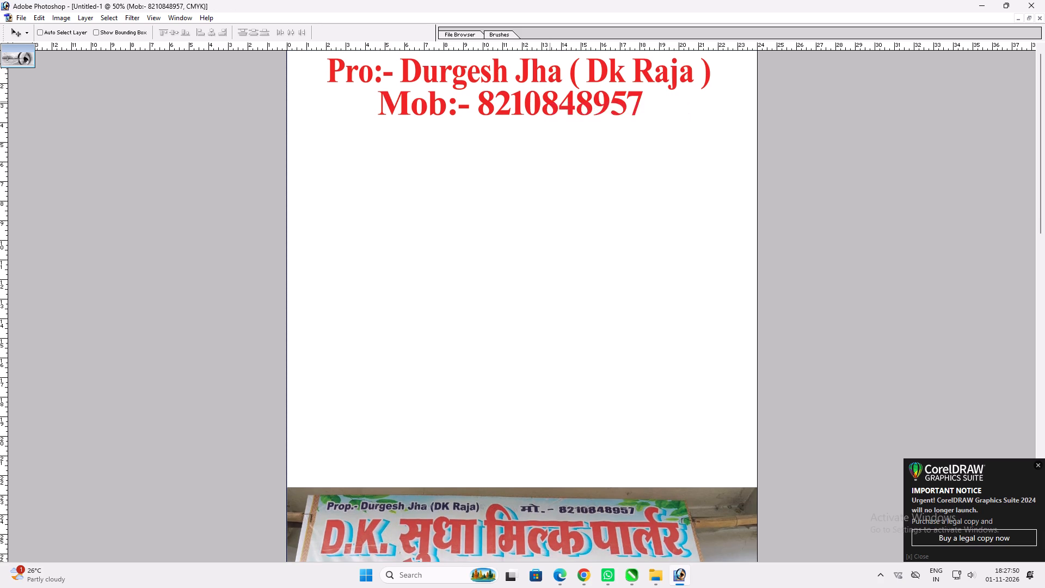
ctrl+shift+click(551, 105)
alt+drag(552, 102, 476, 155)
Replace the duplicated line's text with "D.k. lq/kk" and apply all caps to it.
key(t)
click(476, 155)
key(ctrl+a)
text(D.k)
key(minus)
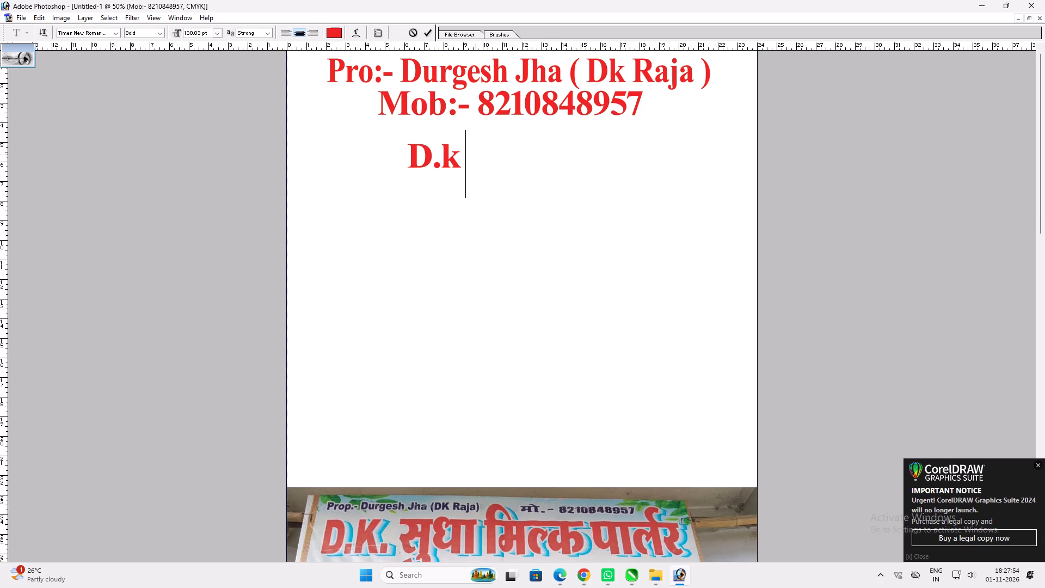
key(ctrl+a)
key(ctrl+shift+k)
drag(468, 156, 455, 161)
text(. lq/kk)
key(space)
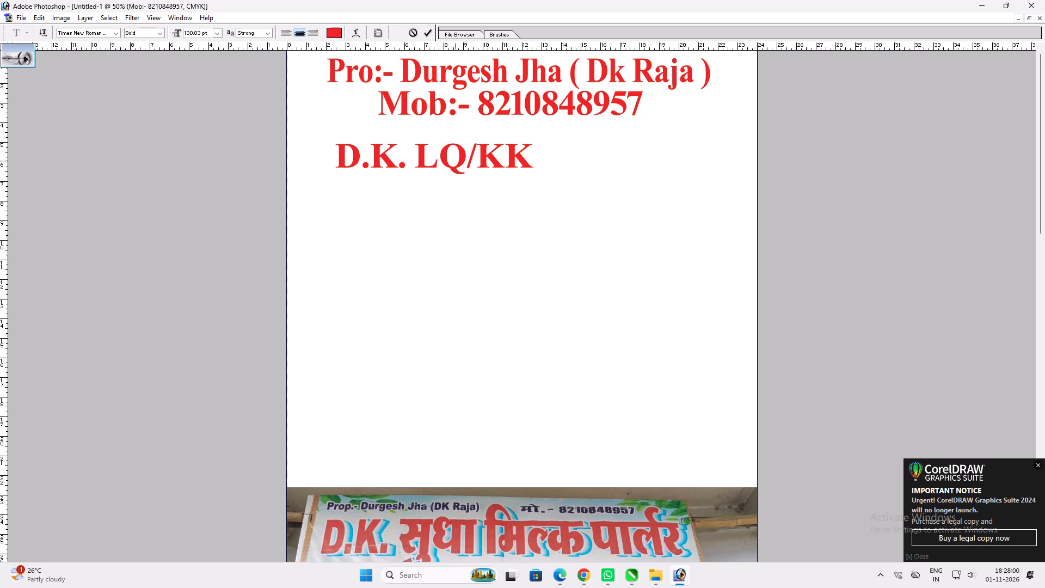
Set the "lq/kk" part to the RAJ 52 Extrabold Hindi font and turn off its all caps so it reads सुधा.
drag(422, 158, 728, 114)
click(72, 34)
key(r)
key(a)
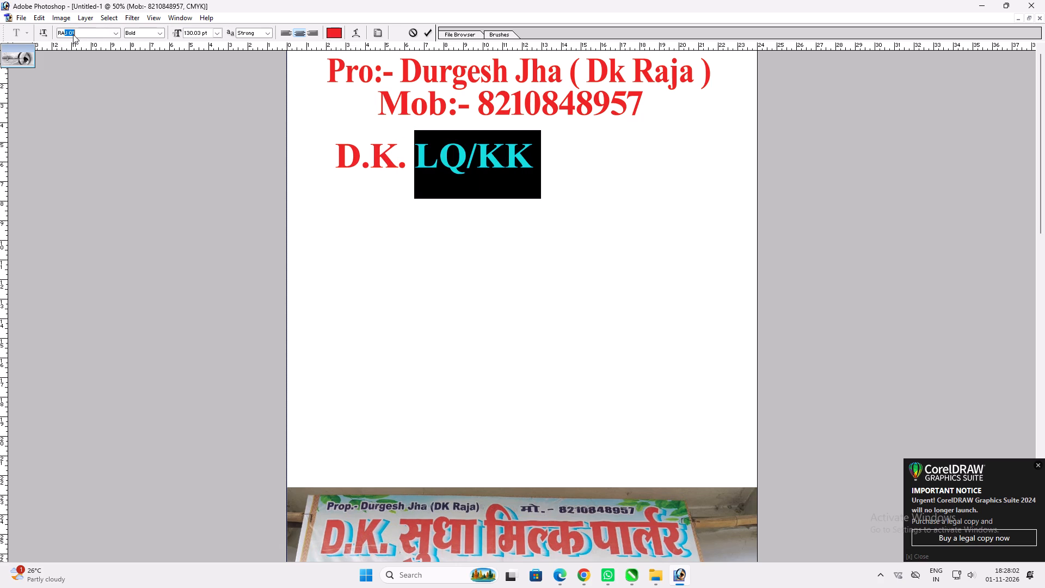
key(Down)
key(Down)
key(Down)
key(Down)
key(Down)
key(Down)
key(Down)
key(Down)
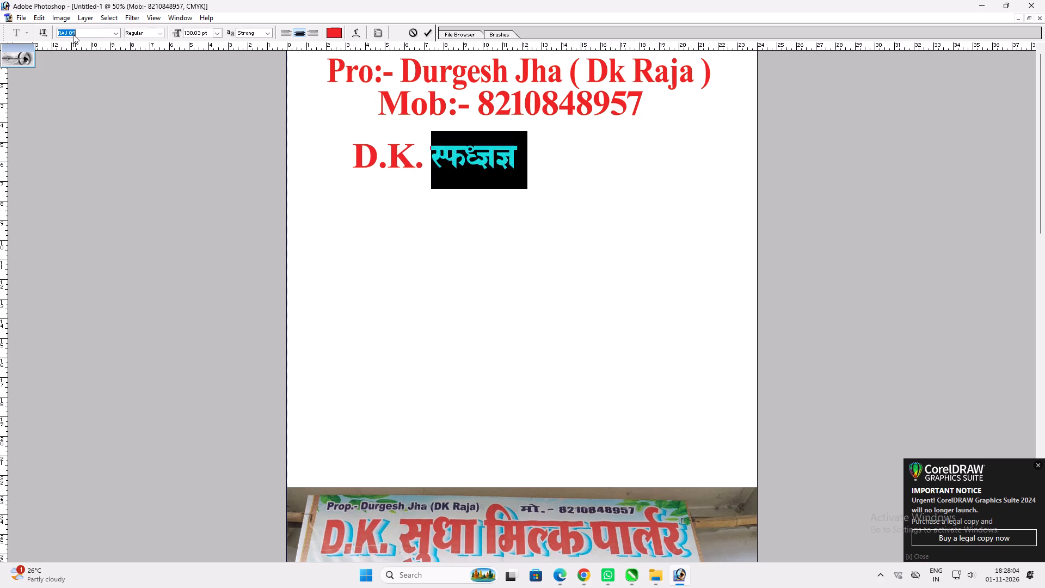
key(Down)
key(Down)
key(Down)
key(Down)
key(Down)
key(Down)
key(Down)
key(Down)
key(Down)
key(Down)
key(Down)
key(Down)
key(Down)
key(Down)
key(Down)
key(Down)
key(Down)
key(Down)
key(Down)
key(Down)
key(Down)
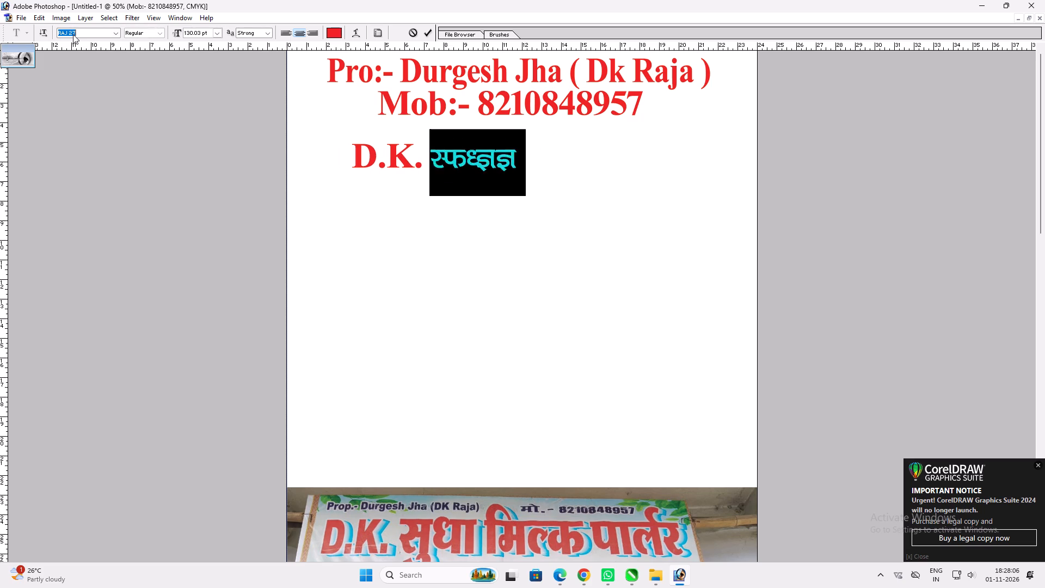
key(Down)
key(Down)
key(Down)
key(Down)
key(Down)
key(Down)
key(Down)
key(Down)
key(Down)
key(Down)
key(Down)
key(Down)
key(Down)
key(Down)
key(Down)
key(Down)
key(Down)
key(Down)
key(Down)
key(Down)
key(Down)
key(Down)
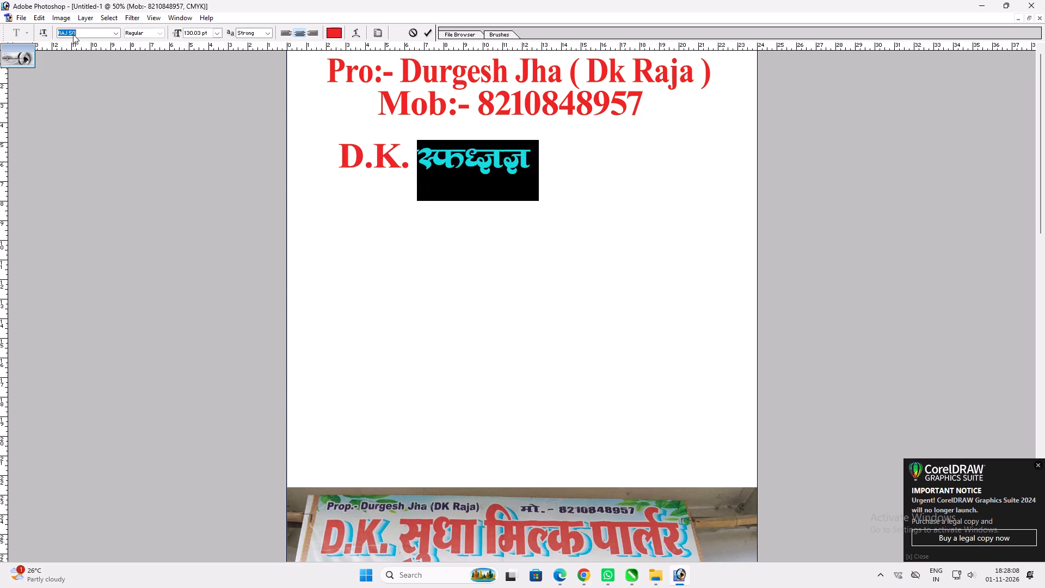
key(Down)
key(Down)
key(Down)
key(Up)
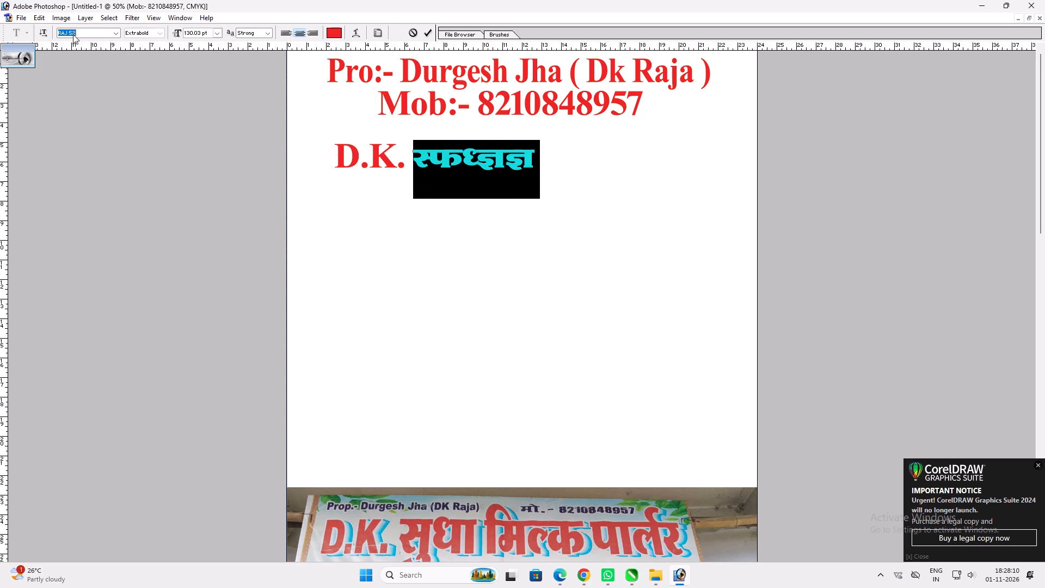
key(Return)
key(ctrl+shift+k)
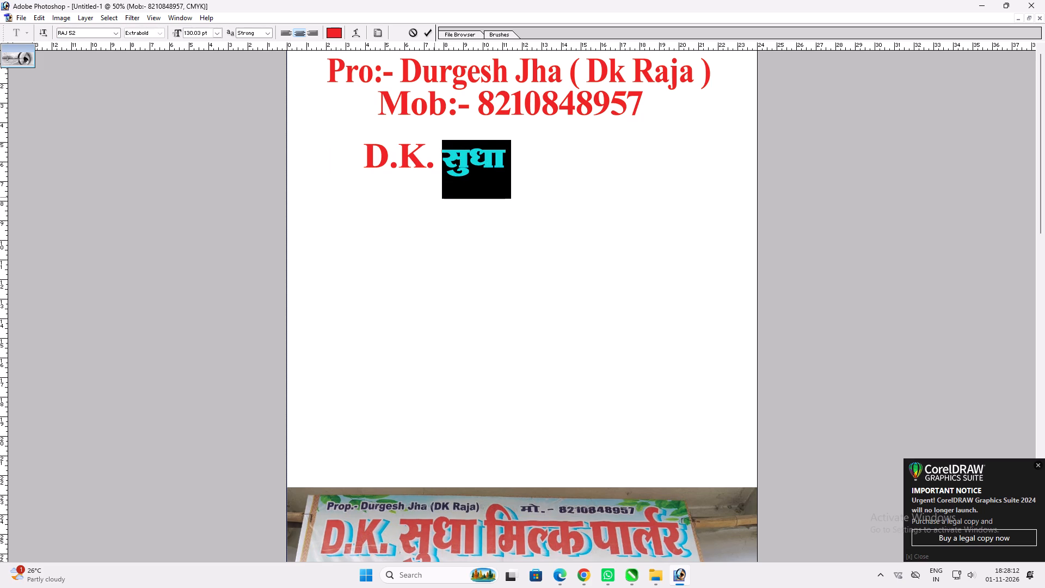
drag(446, 166, 714, 164)
key(ctrl+shift+period)
key(ctrl+shift+period)
key(ctrl+shift+period)
key(ctrl+shift+period)
key(ctrl+shift+period)
key(ctrl+shift+period)
key(ctrl+shift+period)
key(ctrl+shift+period)
key(ctrl+shift+period)
key(ctrl+shift+period)
key(ctrl+shift+period)
key(ctrl+shift+period)
key(ctrl+shift+period)
key(ctrl+shift+period)
key(ctrl+shift+period)
key(ctrl+shift+period)
key(ctrl+shift+period)
key(ctrl+shift+period)
key(ctrl+shift+period)
key(ctrl+shift+period)
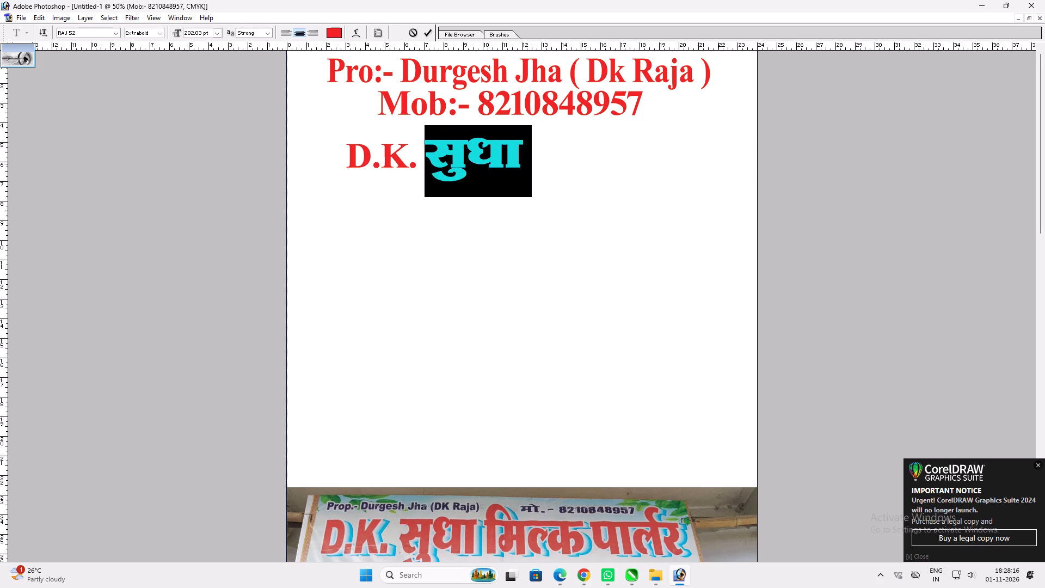
key(ctrl+shift+period)
key(ctrl+shift+period)
key(ctrl+shift+period)
key(ctrl+shift+period)
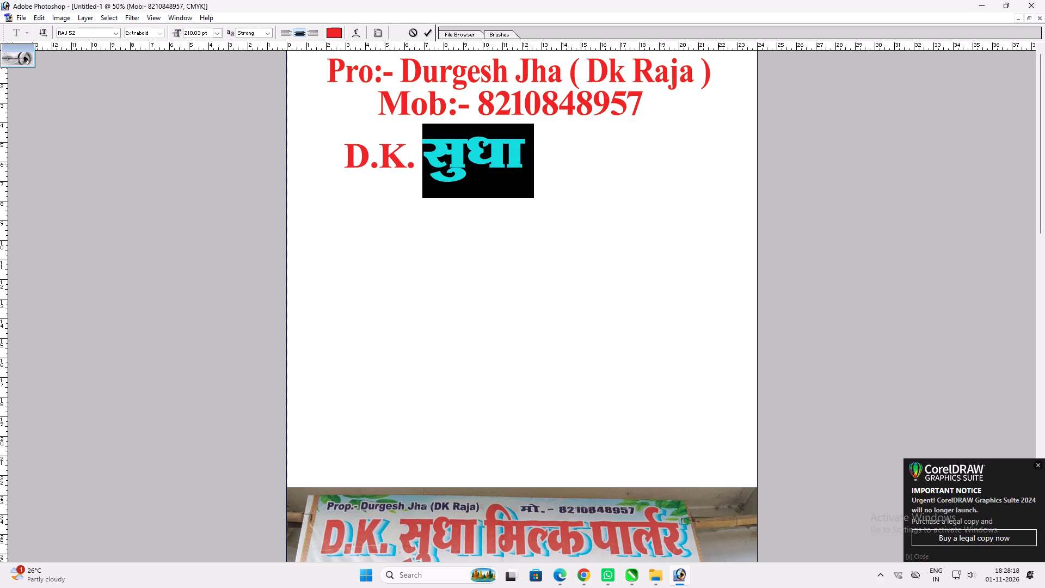
key(ctrl+shift+comma)
key(ctrl+shift+comma)
key(ctrl+shift+comma)
key(ctrl+shift+comma)
key(ctrl+shift+comma)
key(ctrl+shift+comma)
key(ctrl+shift+comma)
key(ctrl+shift+comma)
key(ctrl+shift+comma)
key(ctrl+shift+comma)
key(ctrl+shift+comma)
key(ctrl+shift+comma)
key(ctrl+shift+comma)
key(ctrl+shift+comma)
key(ctrl+shift+comma)
key(Return)
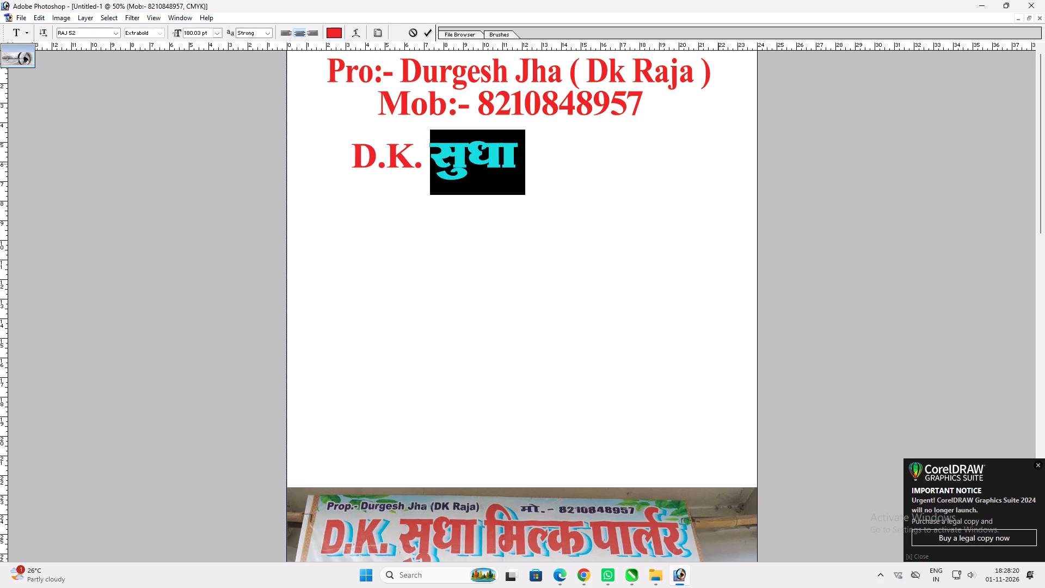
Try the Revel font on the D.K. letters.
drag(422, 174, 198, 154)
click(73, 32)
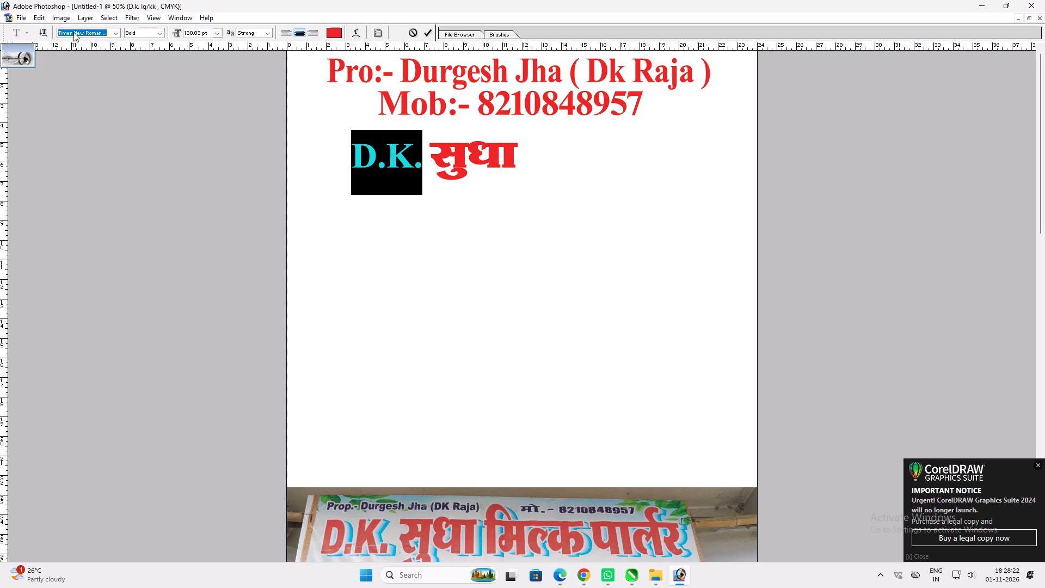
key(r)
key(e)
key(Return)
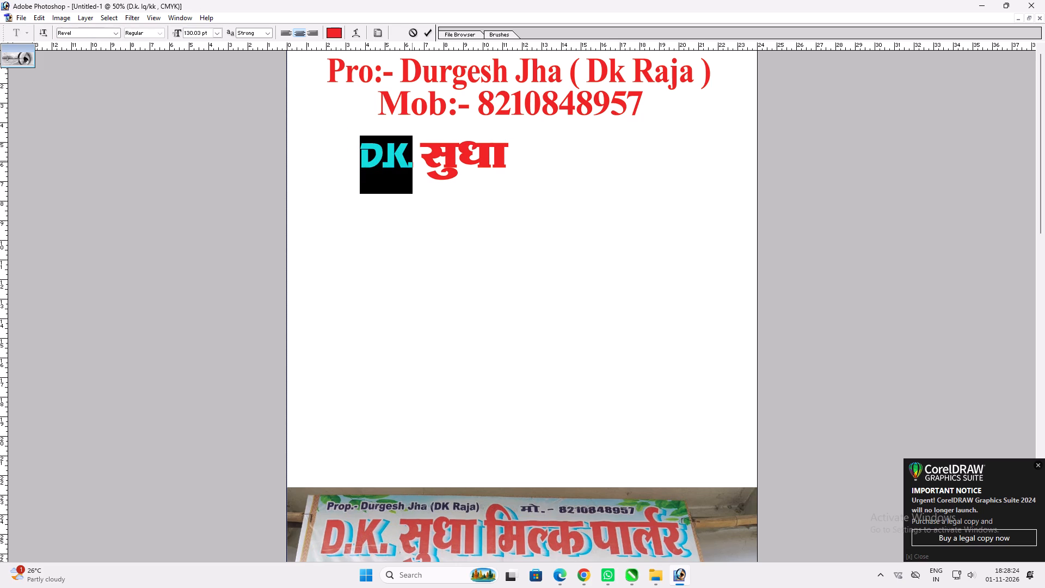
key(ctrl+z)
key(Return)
Apply faux bold to the D.K. letters.
click(418, 167)
drag(420, 167, 292, 161)
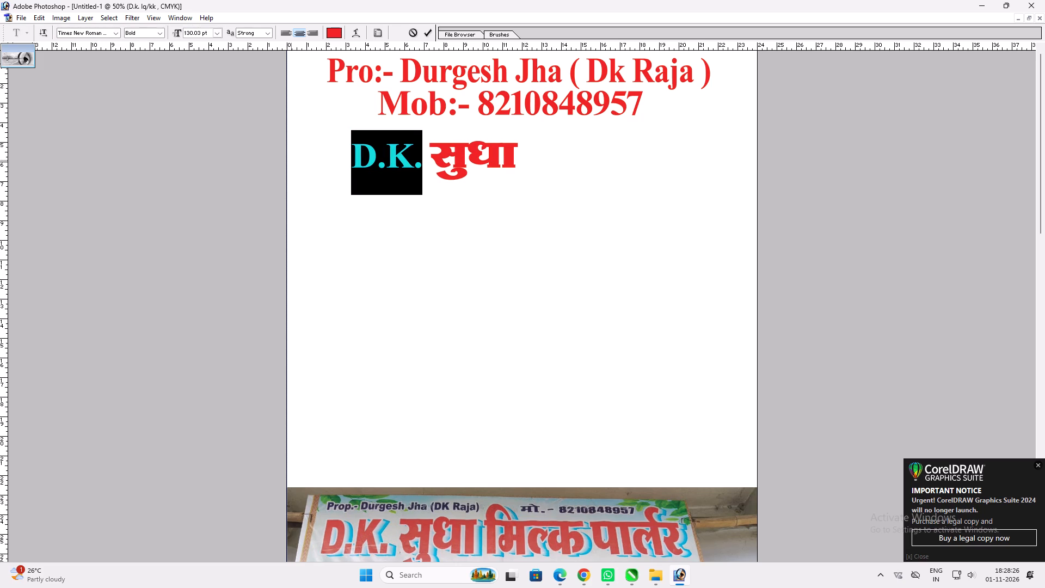
key(ctrl+t)
click(823, 135)
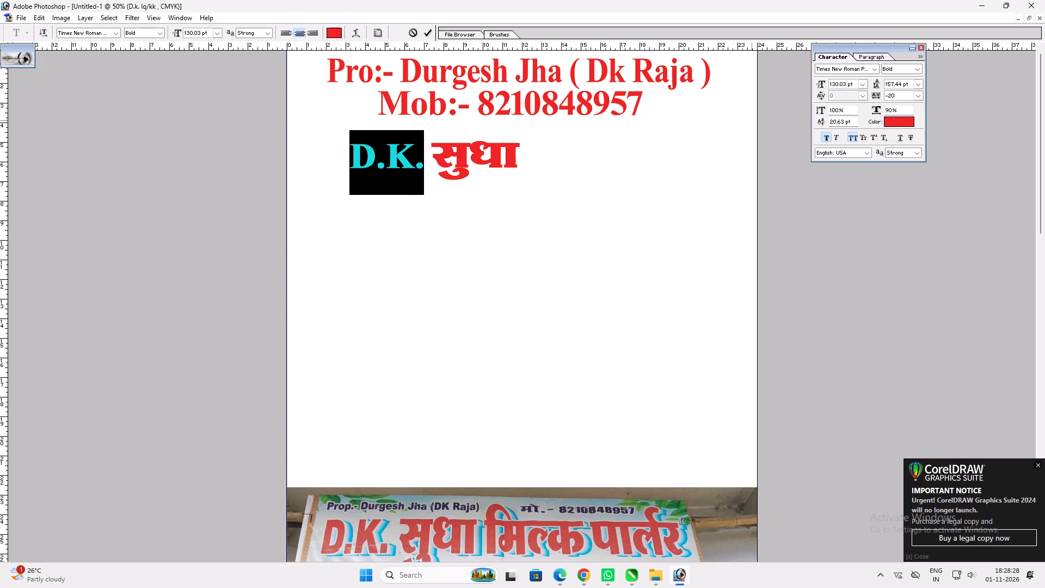
key(Return)
key(v)
key(ctrl+t)
shift+drag(525, 168, 715, 189)
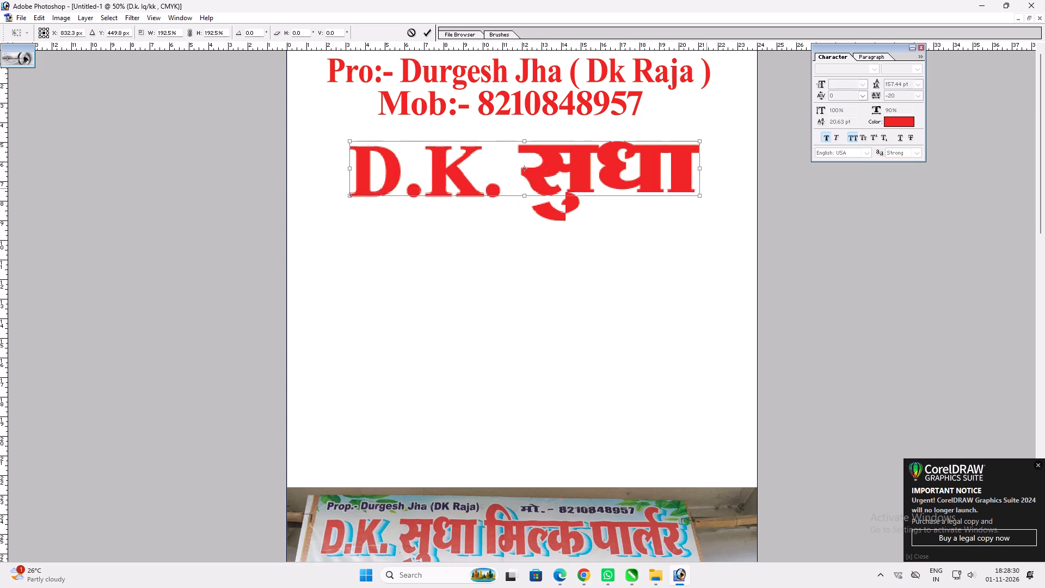
shift+drag(715, 189, 734, 192)
key(shift+Return)
key(v)
drag(633, 222, 591, 224)
key(ctrl+t)
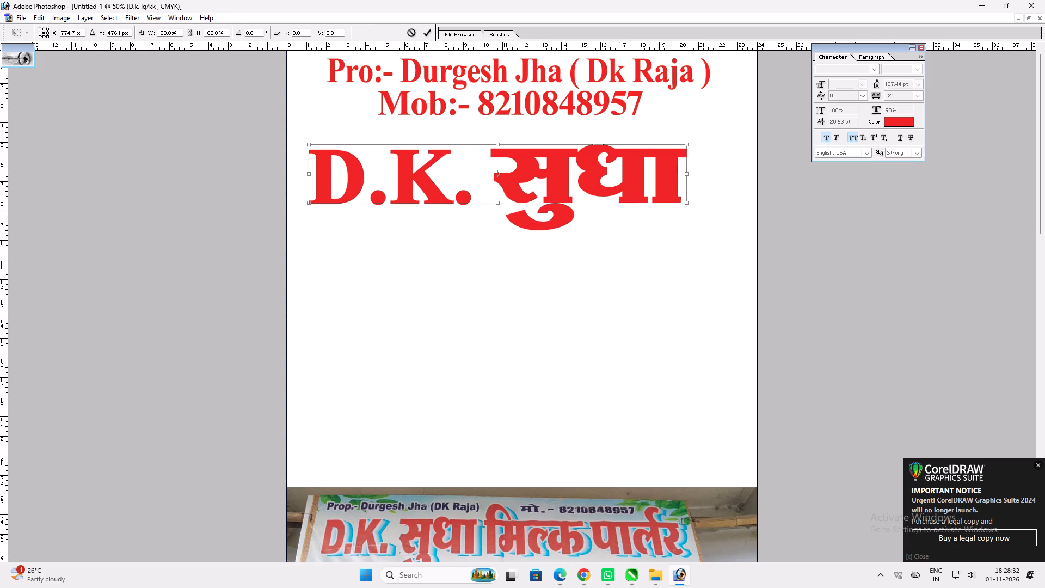
shift+drag(689, 208, 747, 211)
shift+drag(723, 213, 723, 227)
key(shift+Return)
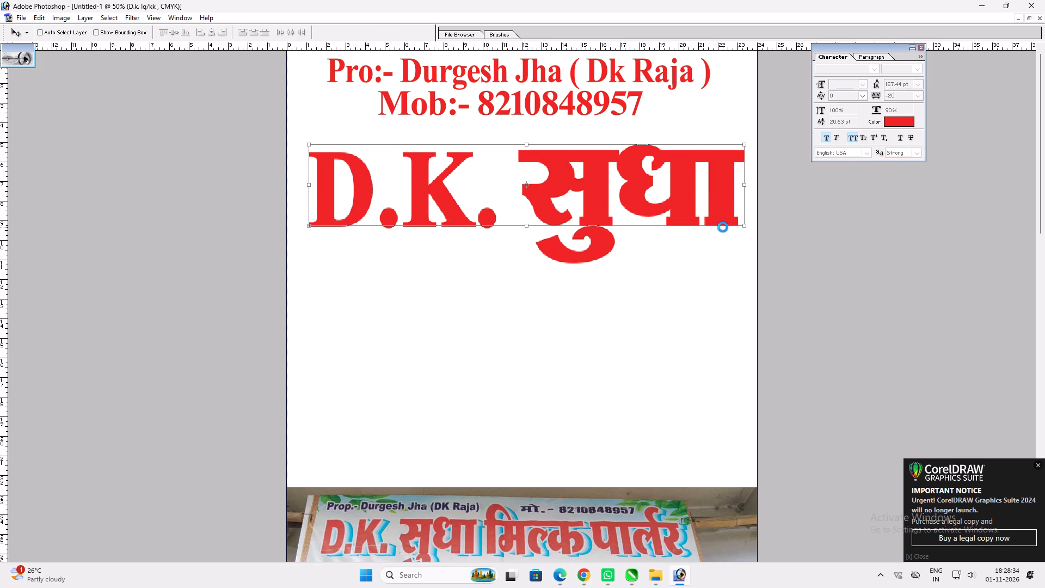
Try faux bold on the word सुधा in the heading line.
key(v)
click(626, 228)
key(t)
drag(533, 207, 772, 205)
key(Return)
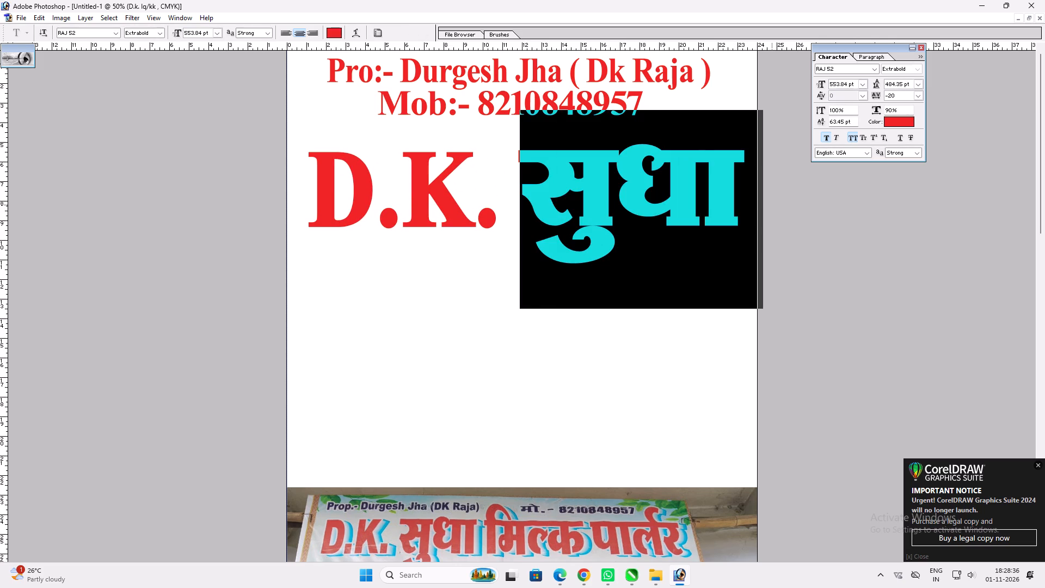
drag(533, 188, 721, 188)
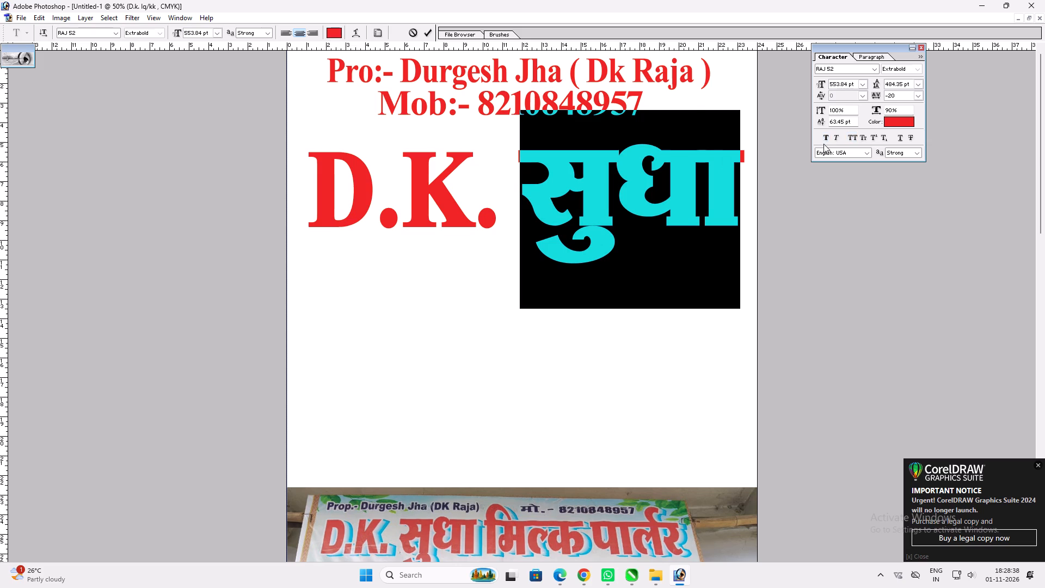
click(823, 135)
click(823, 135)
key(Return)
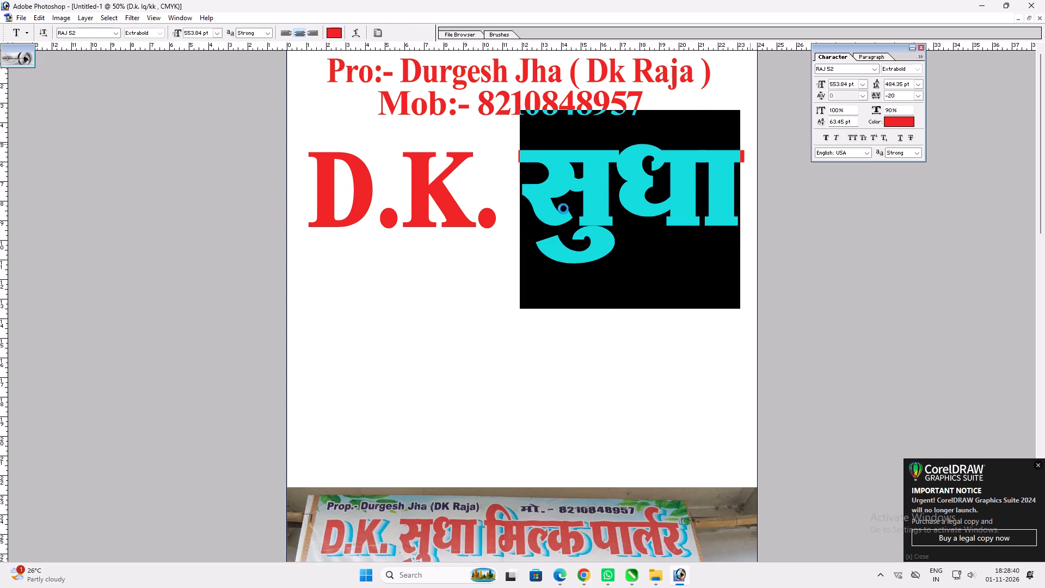
key(ctrl+t)
alt+shift+drag(741, 179, 729, 181)
key(Return)
text(vv)
shift+drag(660, 198, 647, 201)
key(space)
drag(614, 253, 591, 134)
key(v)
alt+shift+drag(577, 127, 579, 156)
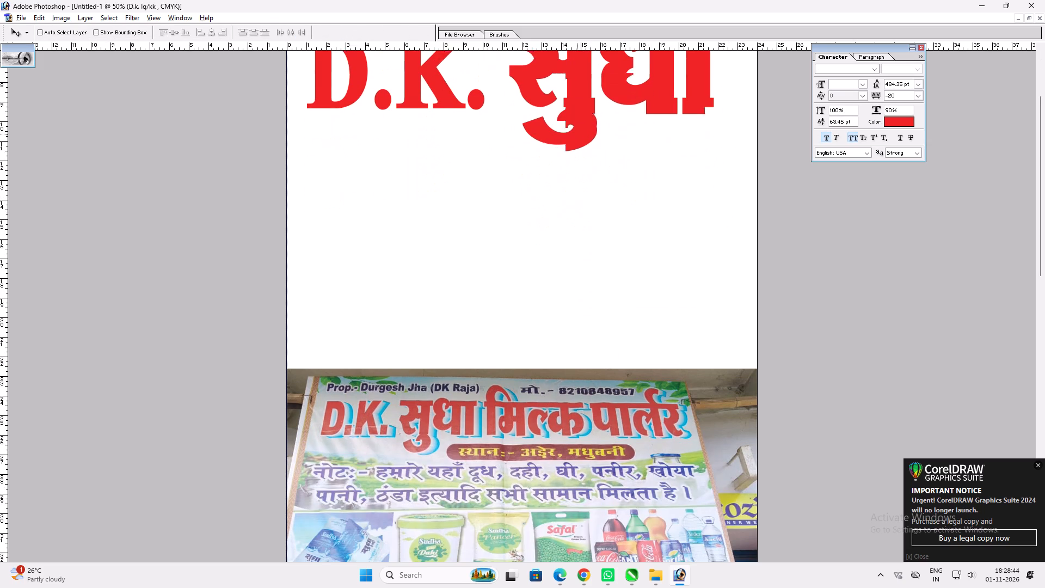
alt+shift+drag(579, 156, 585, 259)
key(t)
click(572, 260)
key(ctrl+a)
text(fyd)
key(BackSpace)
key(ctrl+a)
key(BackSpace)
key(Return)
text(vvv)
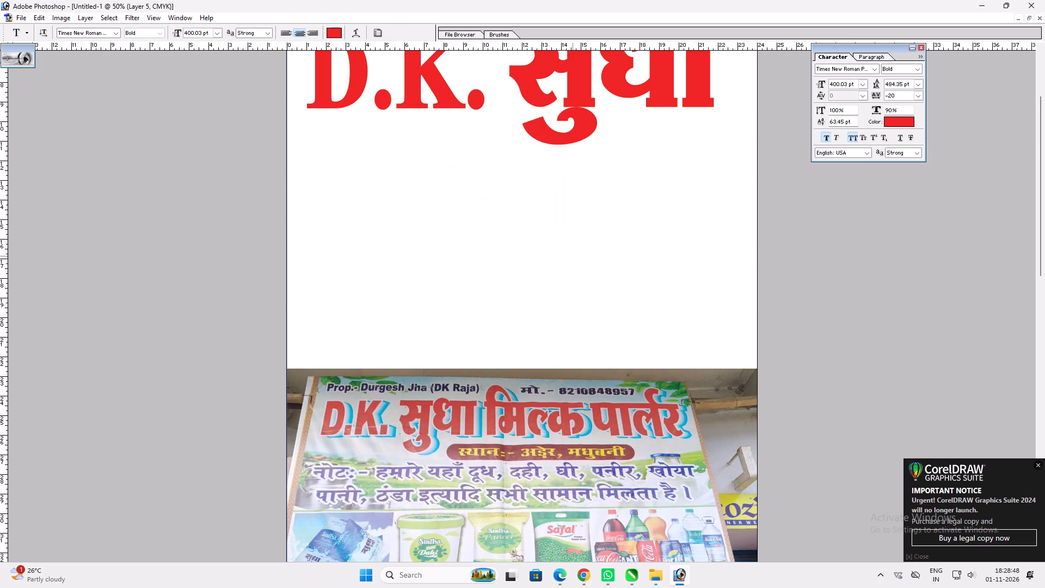
ctrl+click(576, 93)
alt+drag(575, 90, 583, 238)
drag(506, 253, 262, 233)
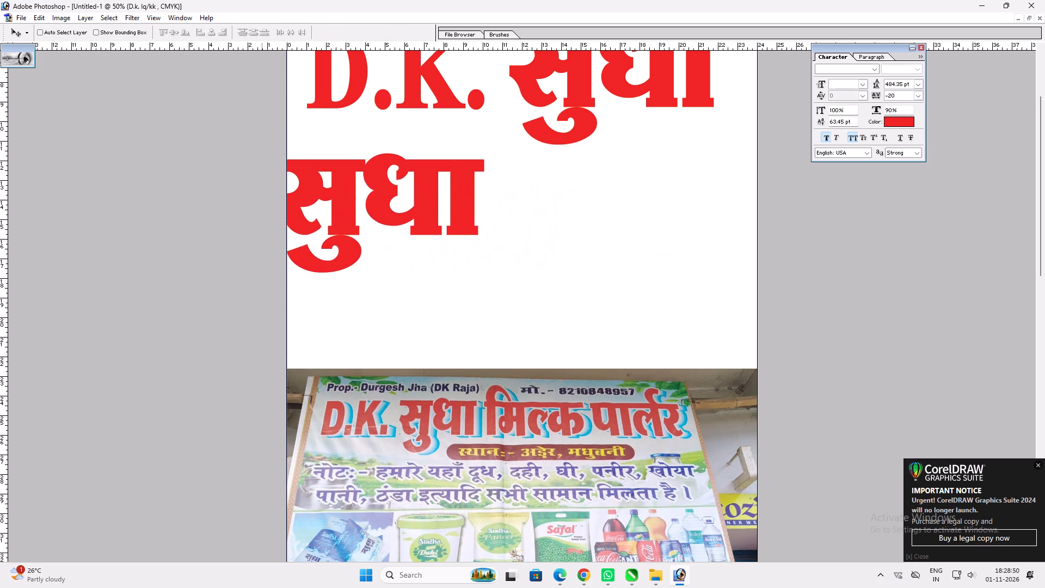
drag(369, 217, 539, 259)
Replace the duplicate's whole text with मिल्क पार्लर, using the RAJ 52 Extrabold lettering of सुधा.
key(t)
drag(526, 258, 475, 264)
key(ctrl+c)
key(ctrl+a)
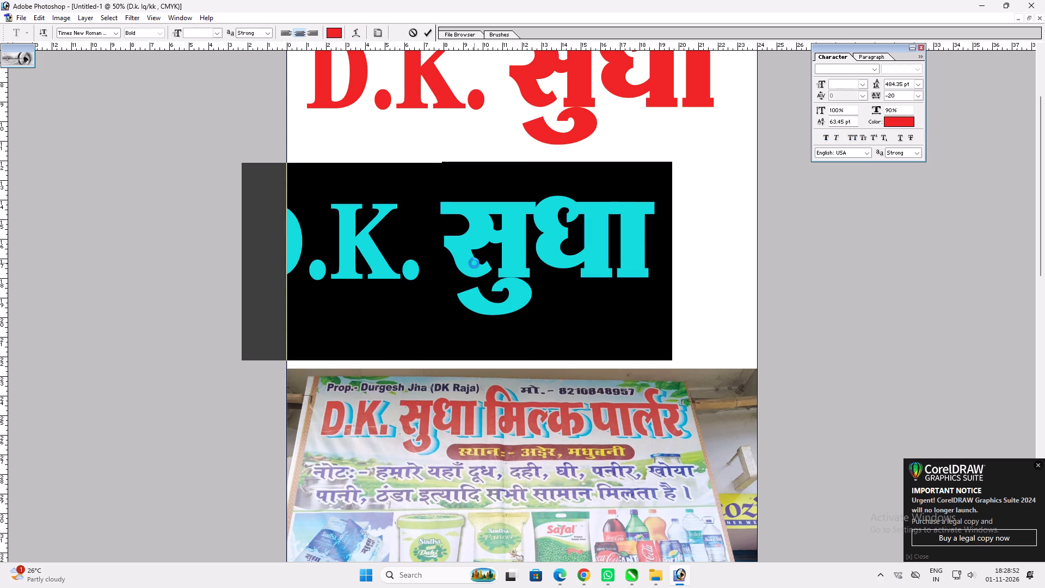
key(ctrl+v)
key(ctrl+a)
key(f)
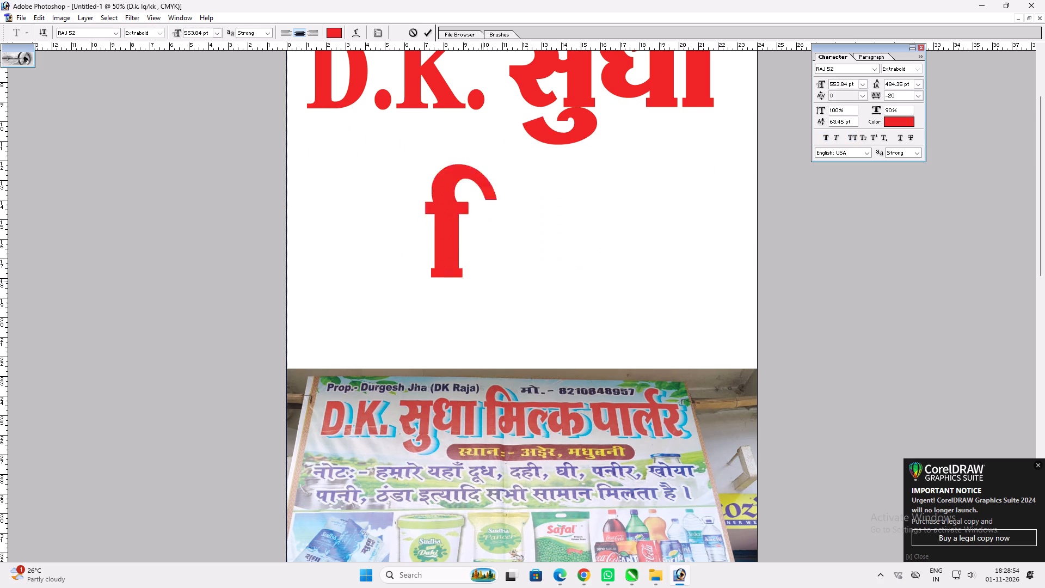
key(e)
text(Yd ikyZJ)
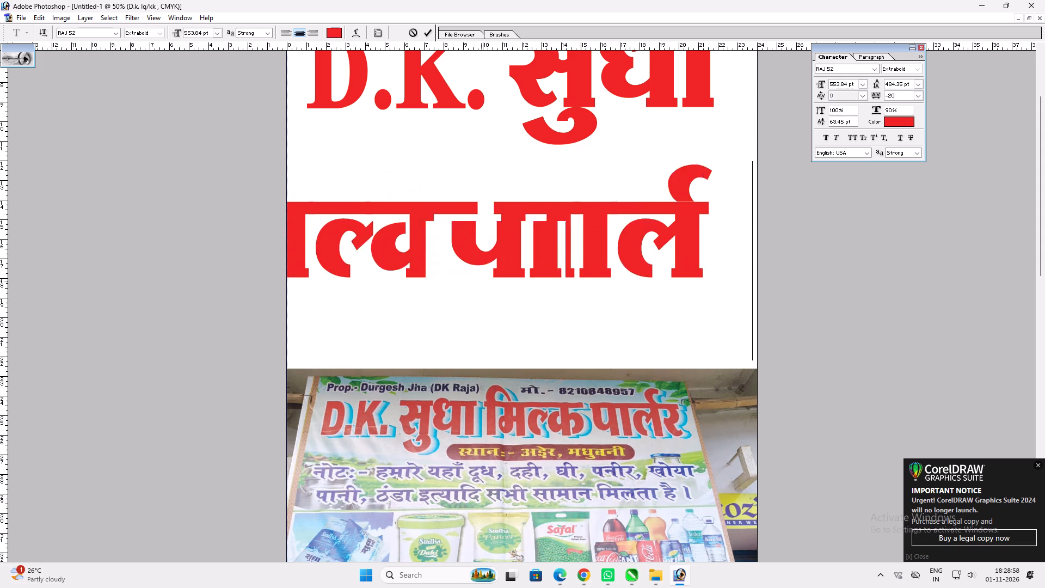
key(BackSpace)
key(j)
key(Return)
Resize the मिल्क पार्लर line to about 22 inches wide, with all its letters inside the page below D.K. सुधा.
key(v)
key(ctrl+t)
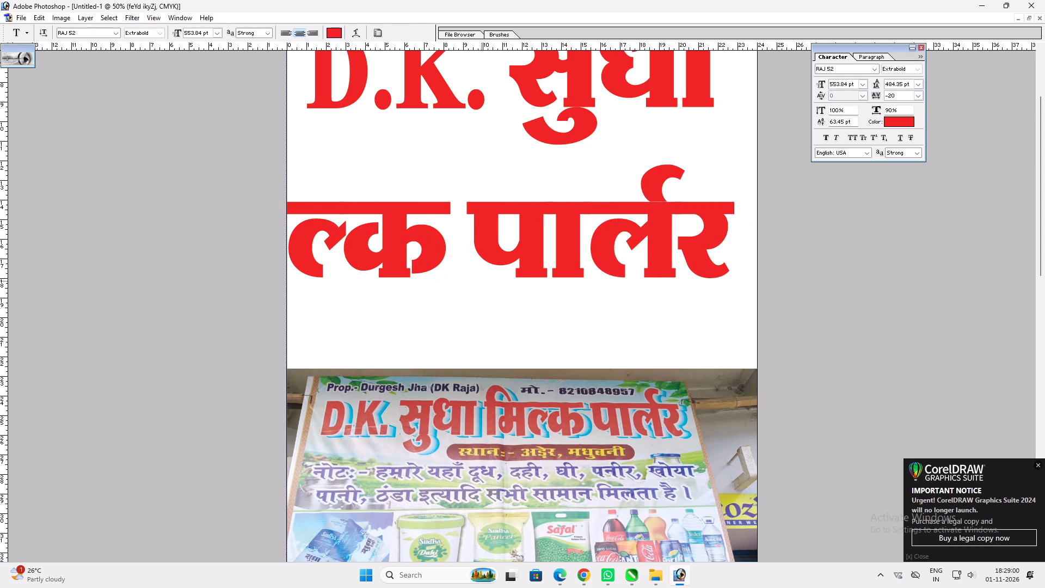
alt+shift+drag(733, 277, 622, 260)
key(Return)
key(v)
drag(564, 264, 577, 248)
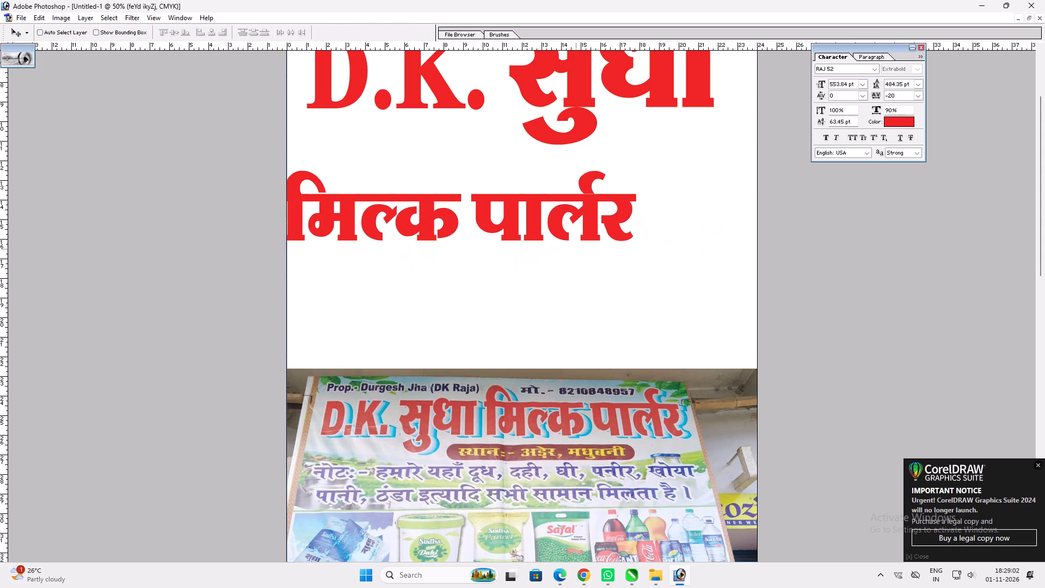
drag(577, 248, 614, 224)
key(ctrl+t)
shift+drag(674, 217, 689, 213)
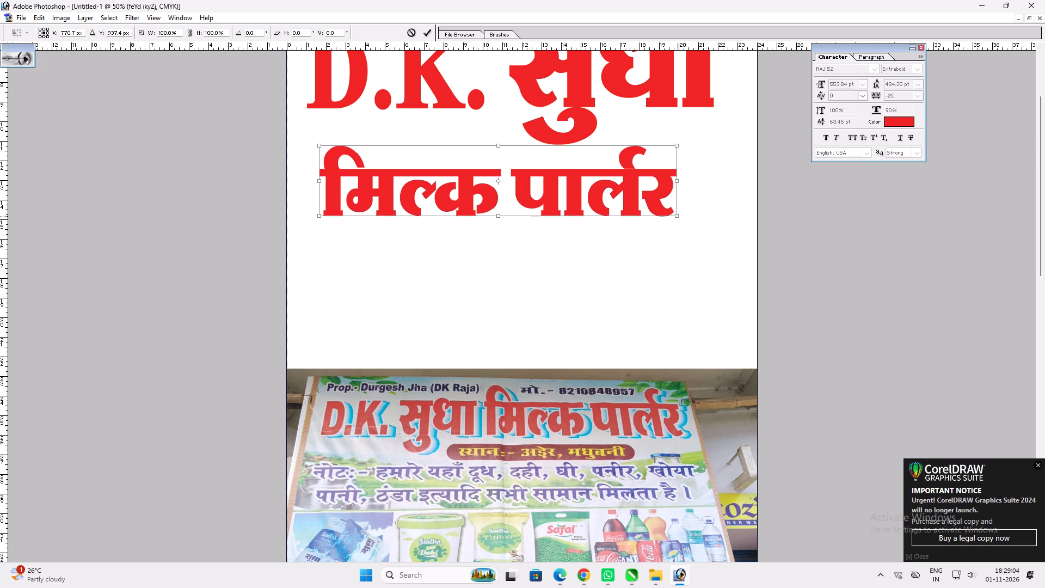
shift+drag(689, 213, 752, 216)
key(Return)
Centre the मिल्क पार्लर line horizontally on the page.
key(v)
key(ctrl+a)
key(alt+l)
key(alt+i)
key(alt+h)
key(ctrl+d)
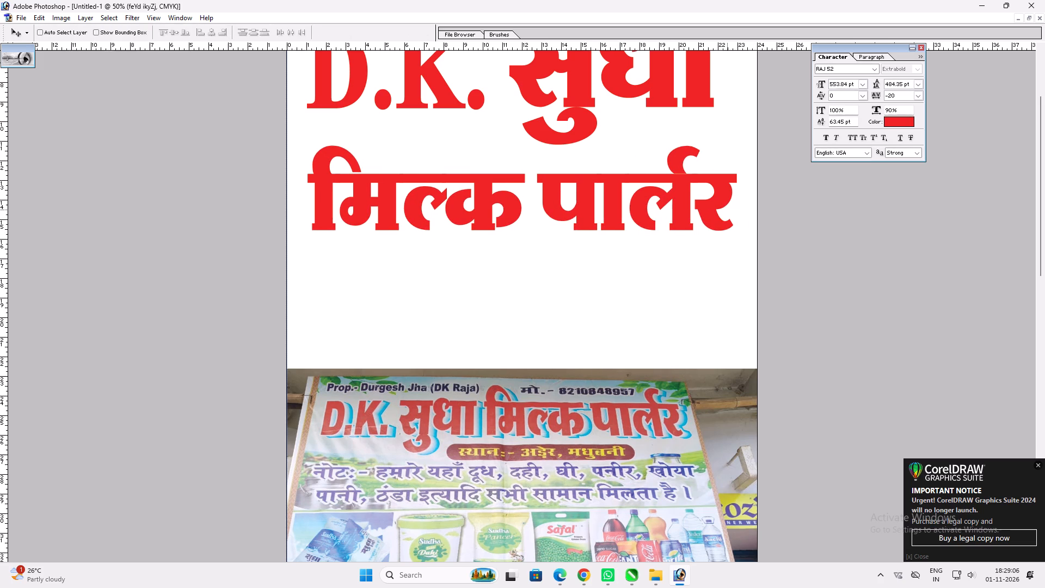
Stretch the मिल्क पार्लर line to about 5 inches tall and 22 inches wide, close beneath D.K. सुधा.
key(ctrl+t)
shift+drag(665, 225, 663, 239)
key(Return)
text(vv)
drag(655, 241, 651, 225)
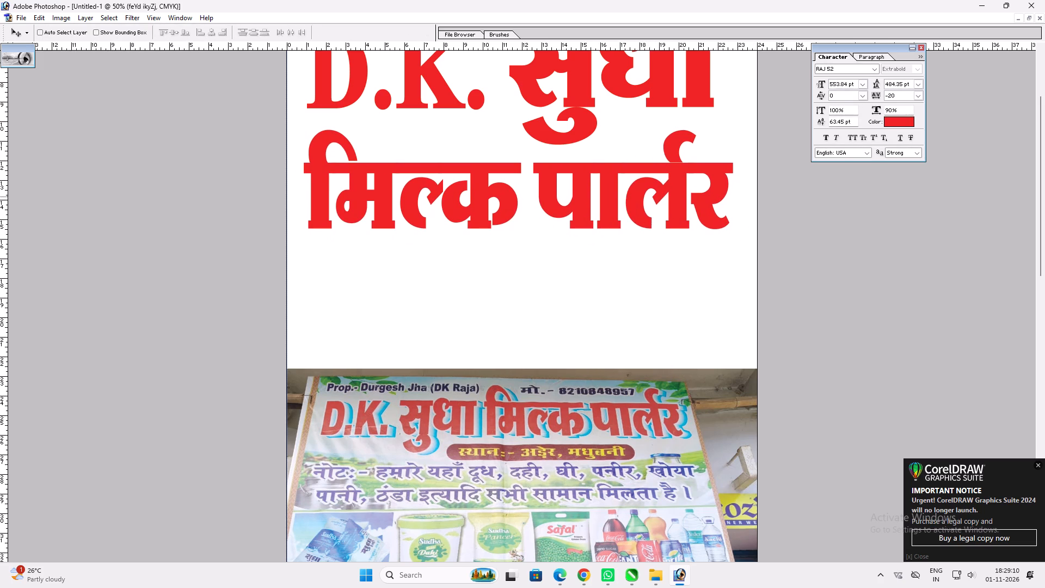
key(ctrl+t)
shift+drag(736, 184, 743, 186)
key(shift+Return)
Duplicate the मिल्क पार्लर line below itself and shrink the copy to about 14 inches wide.
key(v)
key(v)
alt+drag(597, 212, 604, 297)
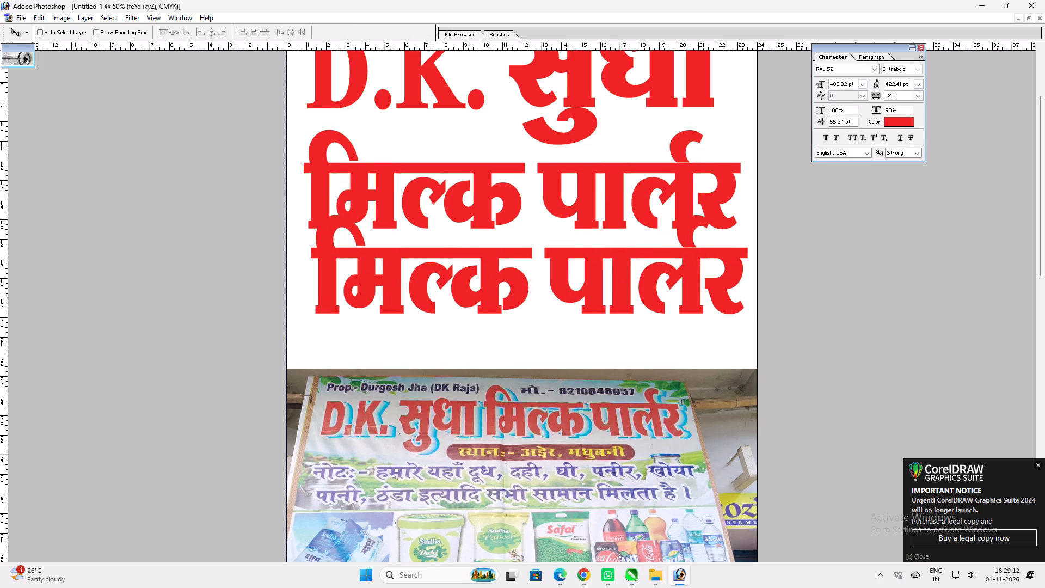
key(ctrl+t)
shift+drag(750, 313, 580, 295)
key(shift+Return)
key(ctrl+t)
shift+drag(531, 278, 539, 270)
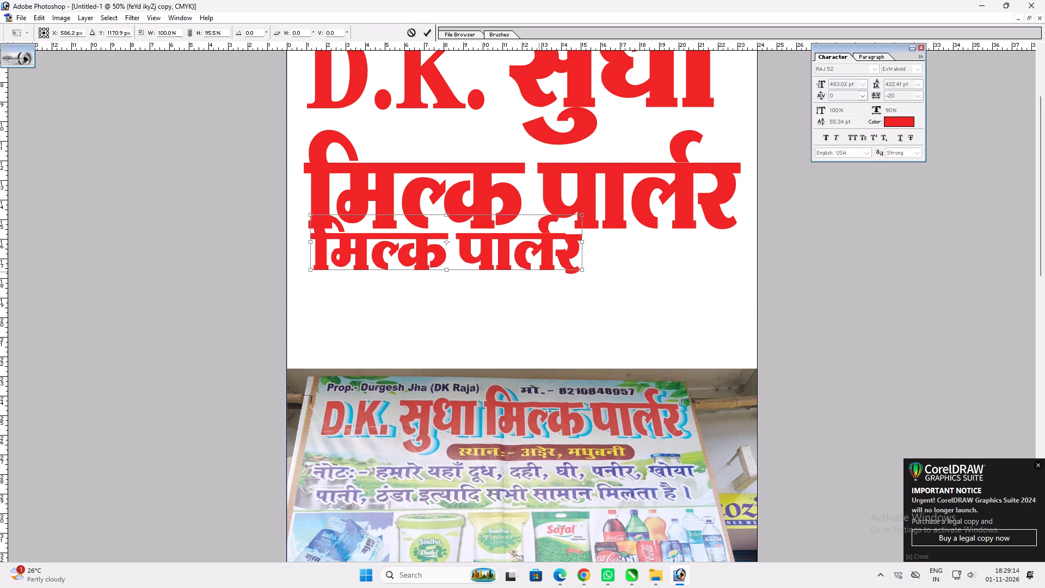
shift+drag(539, 270, 538, 269)
key(shift+Return)
Move the smaller copy clear of the मिल्क पार्लर heading and replace its text with स्थानः- अड़ेर, मधुबनी.
key(t)
click(518, 270)
key(ctrl+a)
drag(588, 271, 599, 320)
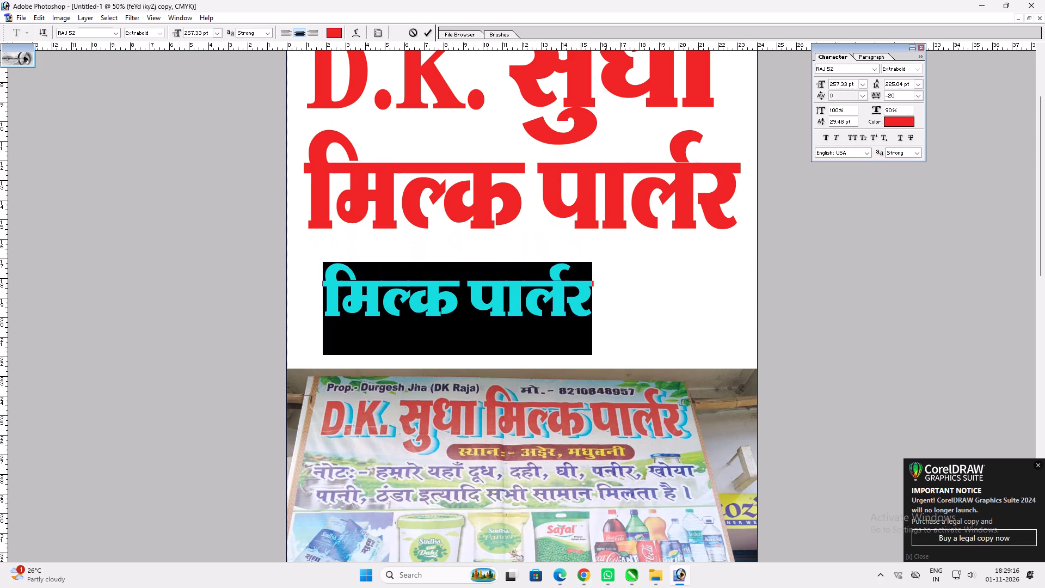
text(LFkku%&)
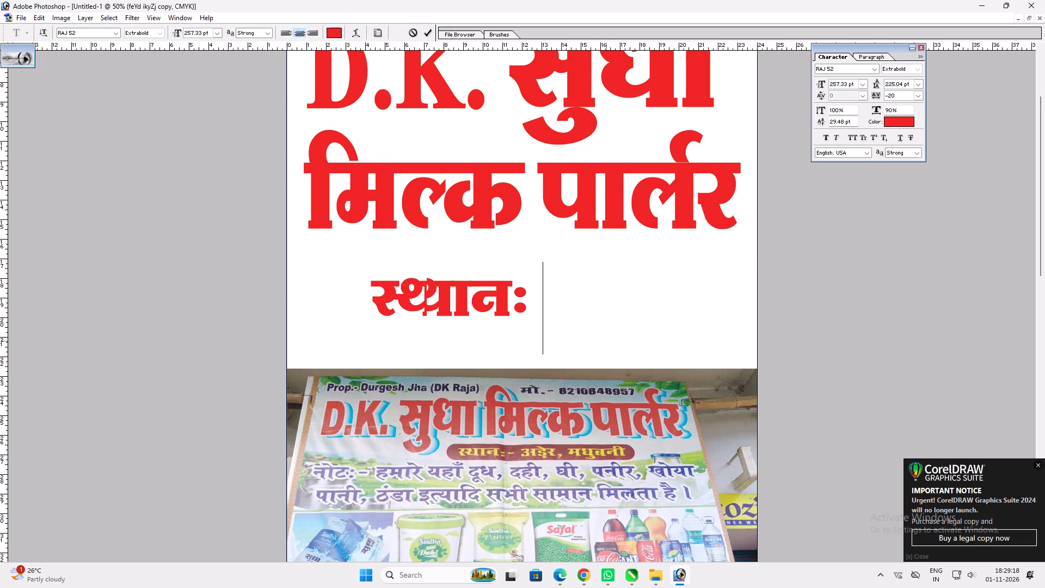
key(space)
text(vM)
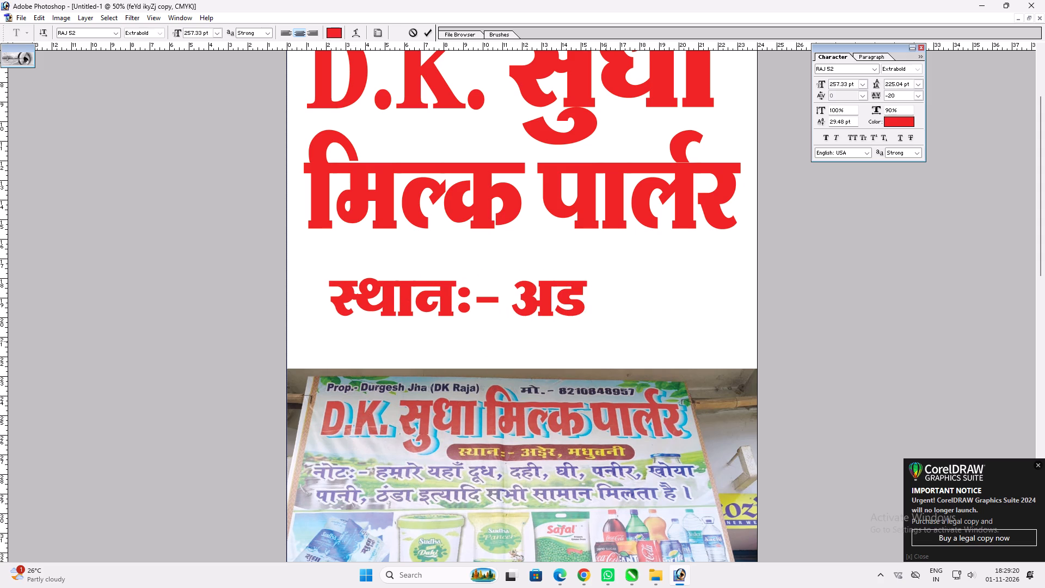
key(plus)
key(s)
key(j)
text(] e/kqcuh)
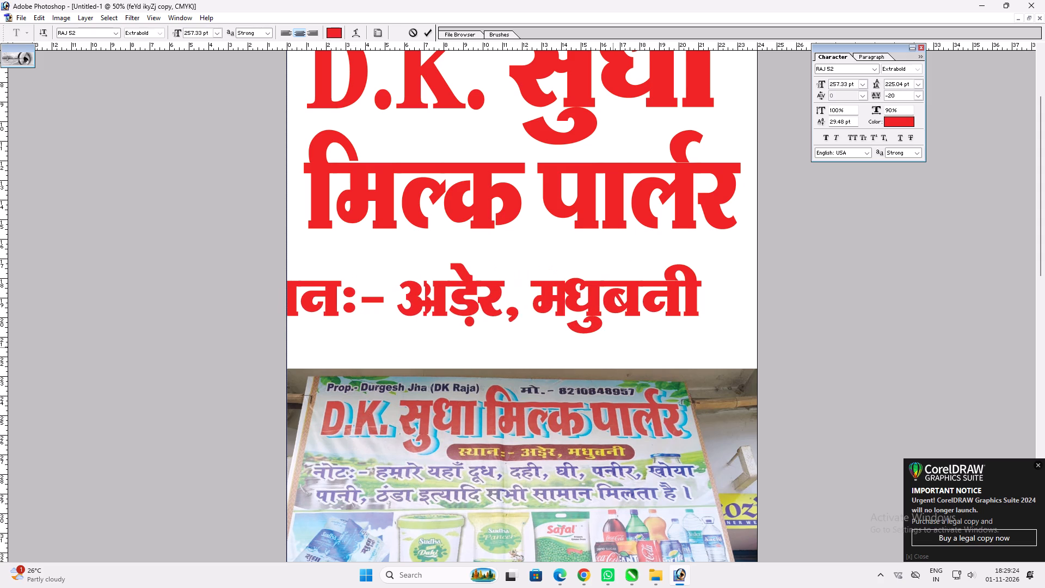
key(Return)
Shrink the स्थानः- अड़ेर, मधुबनी line to about 9 inches wide.
key(v)
key(ctrl+t)
alt+shift+drag(702, 320, 556, 313)
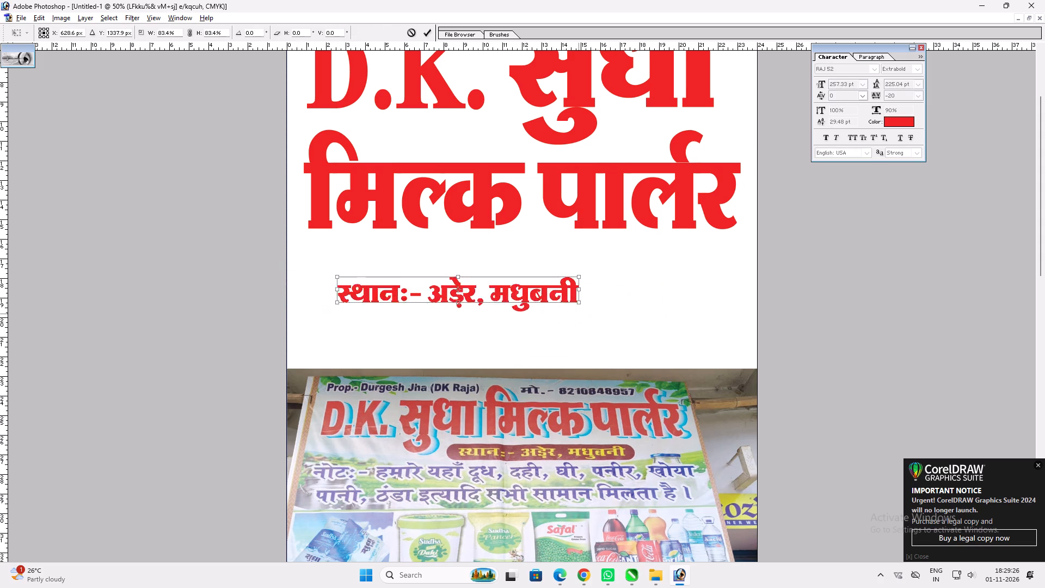
alt+shift+drag(556, 313, 542, 311)
key(shift+Return)
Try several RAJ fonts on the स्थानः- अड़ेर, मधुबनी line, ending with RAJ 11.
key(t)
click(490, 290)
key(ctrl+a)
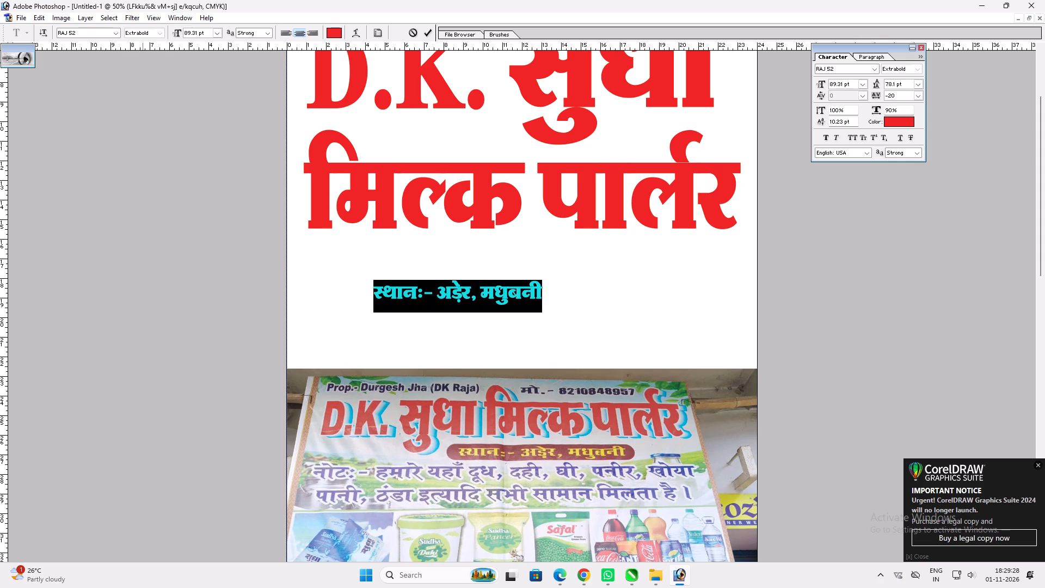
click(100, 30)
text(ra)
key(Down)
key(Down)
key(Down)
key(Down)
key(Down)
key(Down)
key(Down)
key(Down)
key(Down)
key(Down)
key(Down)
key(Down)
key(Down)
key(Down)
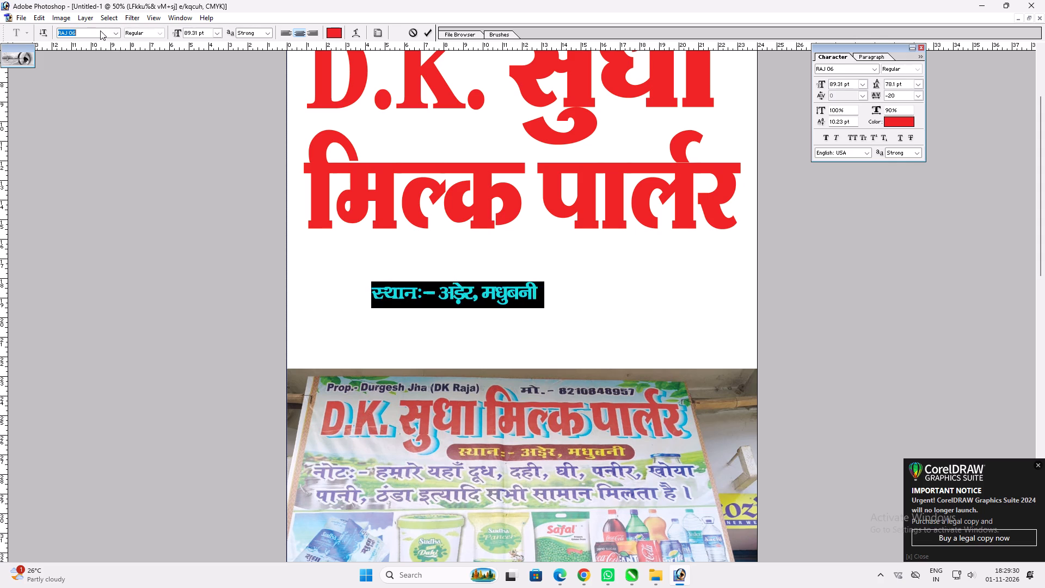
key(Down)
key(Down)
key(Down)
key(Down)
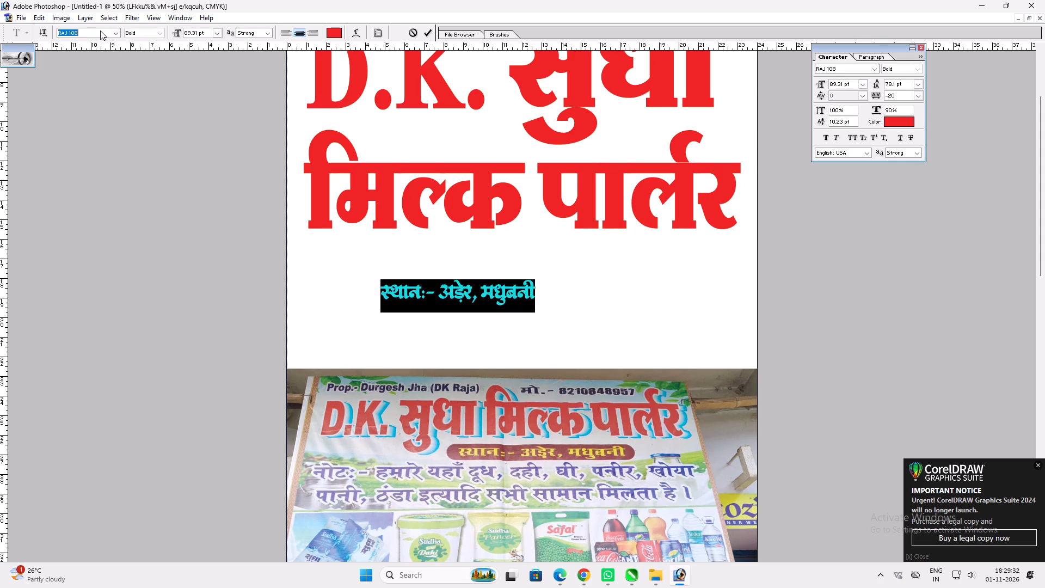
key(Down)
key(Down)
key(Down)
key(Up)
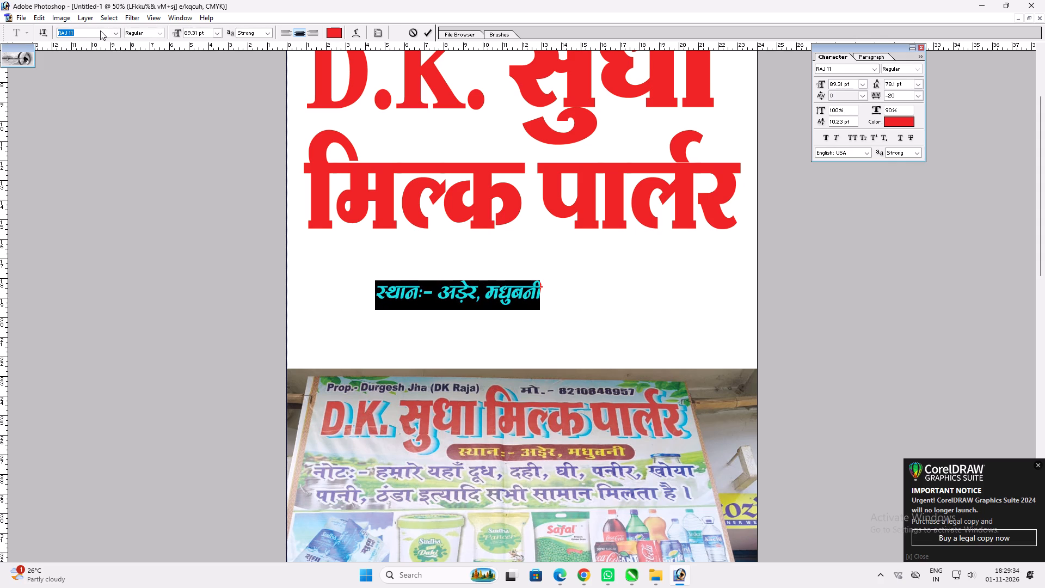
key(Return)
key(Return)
Stretch the स्थानः- अड़ेर, मधुबनी line horizontally to about 11 inches wide.
key(v)
key(ctrl+t)
shift+drag(539, 287, 592, 292)
key(shift+Return)
Set the स्थानः- अड़ेर, मधुबनी line in the RAJ 04 font.
key(t)
click(559, 297)
key(ctrl+a)
click(76, 34)
text(ra)
key(Down)
key(Down)
key(Down)
key(Down)
key(Up)
key(Return)
key(Return)
Move the स्थान line up just beneath मिल्क पार्लर, starting about 8 inches from the page's left edge.
text(vvv)
drag(566, 293, 633, 256)
Duplicate the स्थान line just below itself and replace the copy's text with नोटः- हमारे यहाँ.
alt+drag(624, 254, 617, 289)
key(t)
click(603, 294)
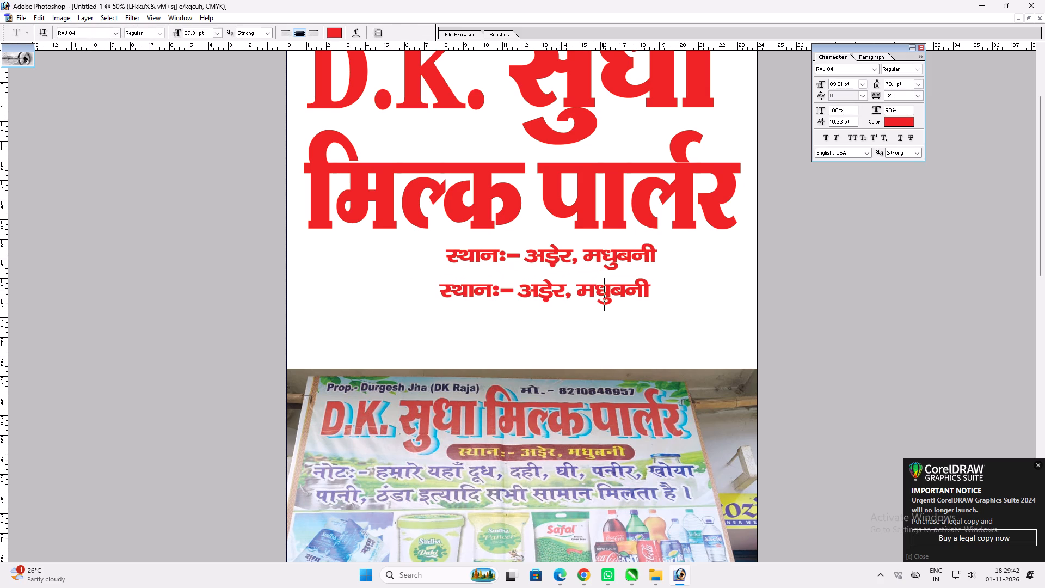
key(ctrl+a)
text(uksV%&)
key(space)
text(gekjs ;g)
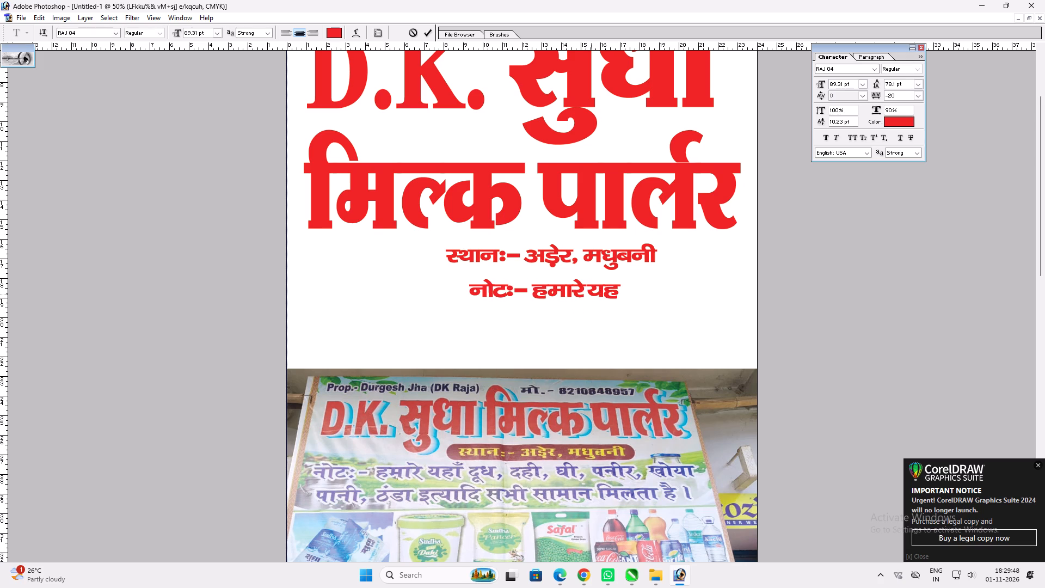
key(k)
key(alt+0)
key(alt+1)
key(alt+6)
key(alt+1)
Set the tracking of the नोटः- हमारे यहाँ line to 0.
key(ctrl+a)
key(ctrl+t)
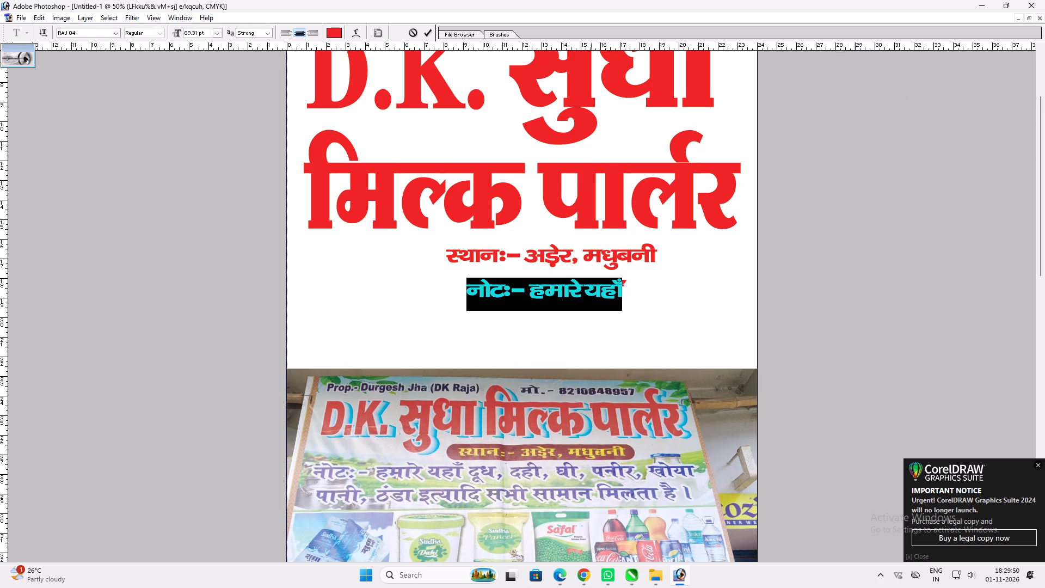
key(ctrl+t)
click(871, 95)
key(0)
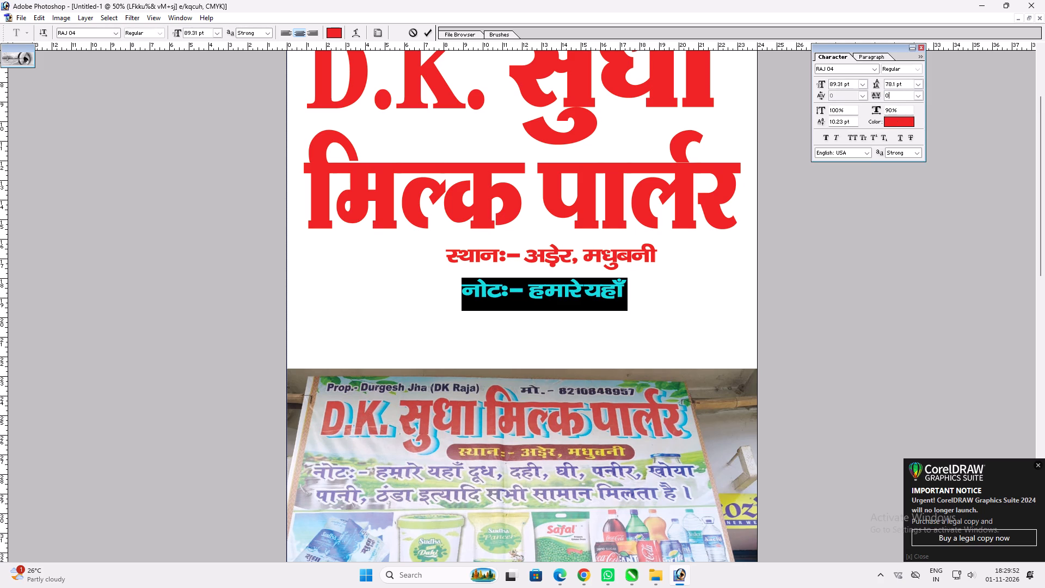
Move the नोटः- हमारे यहाँ line about 1.5 inches to the left.
click(623, 285)
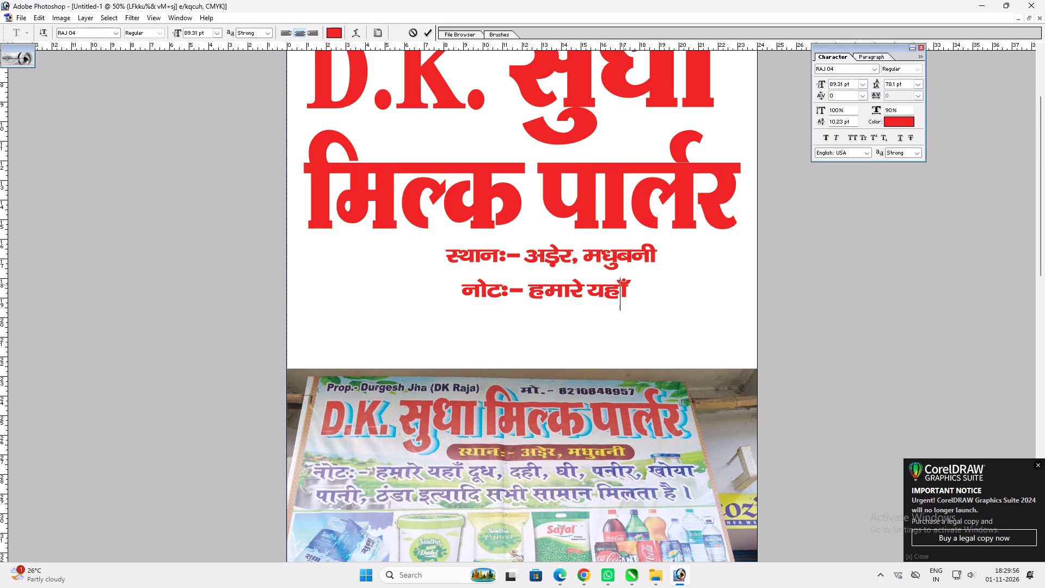
drag(751, 290, 721, 288)
Append दुध, दही, घी, पनीर, खोआ to the end of the नोटः- हमारे यहाँ line.
key(End)
key(space)
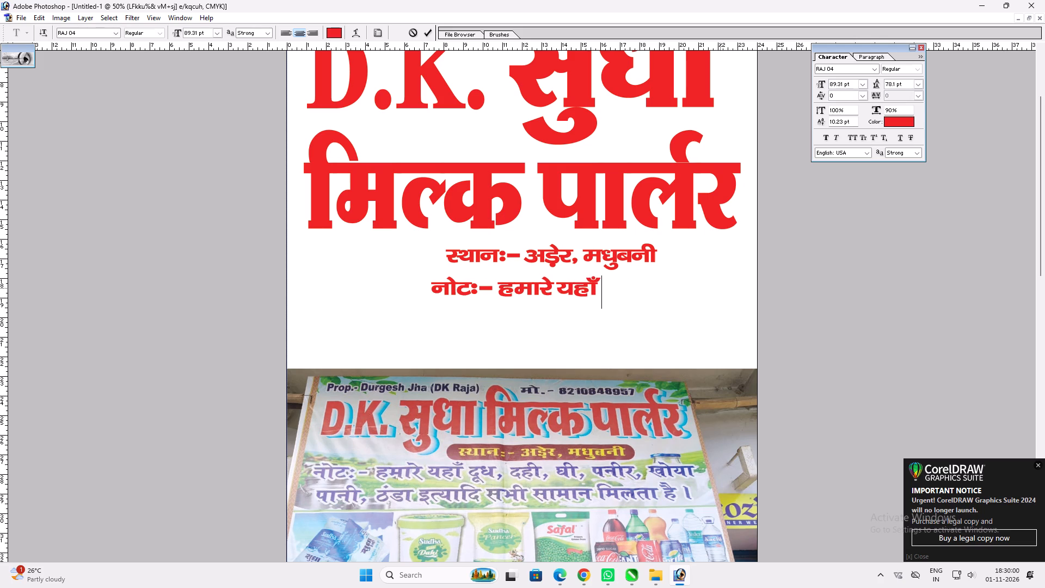
text(nq)
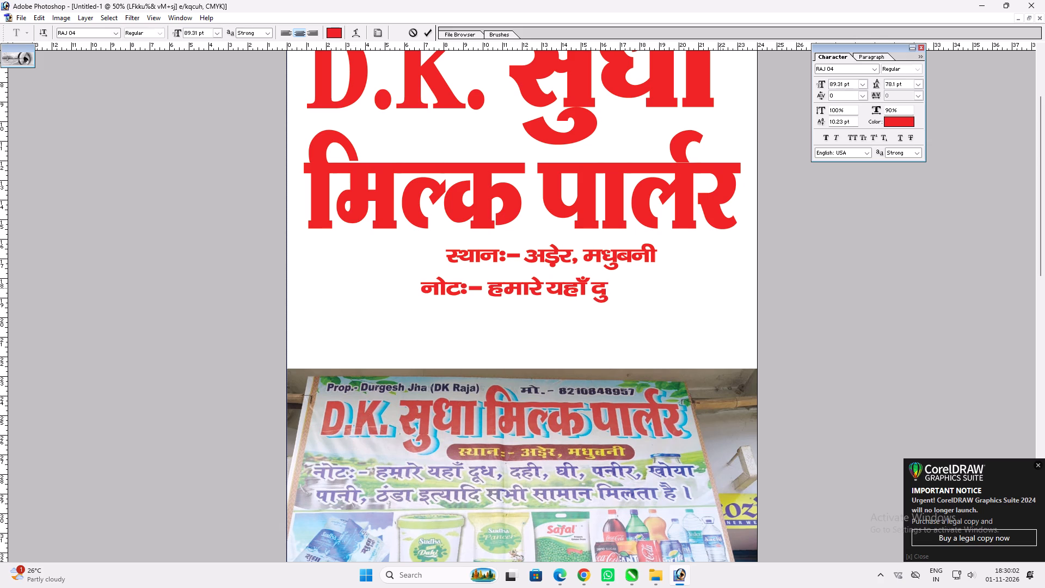
text(/k)
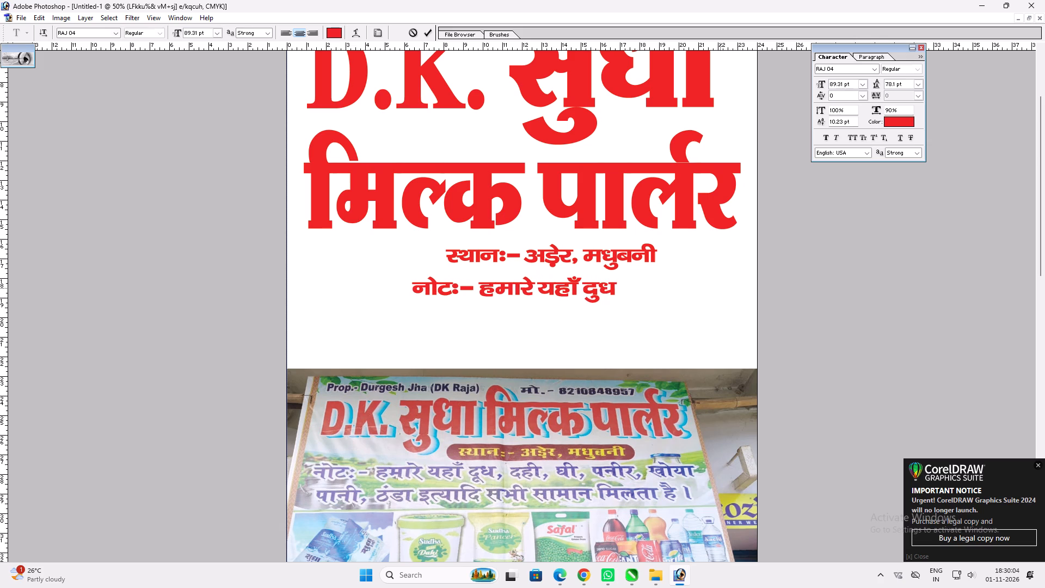
text(] ngh)
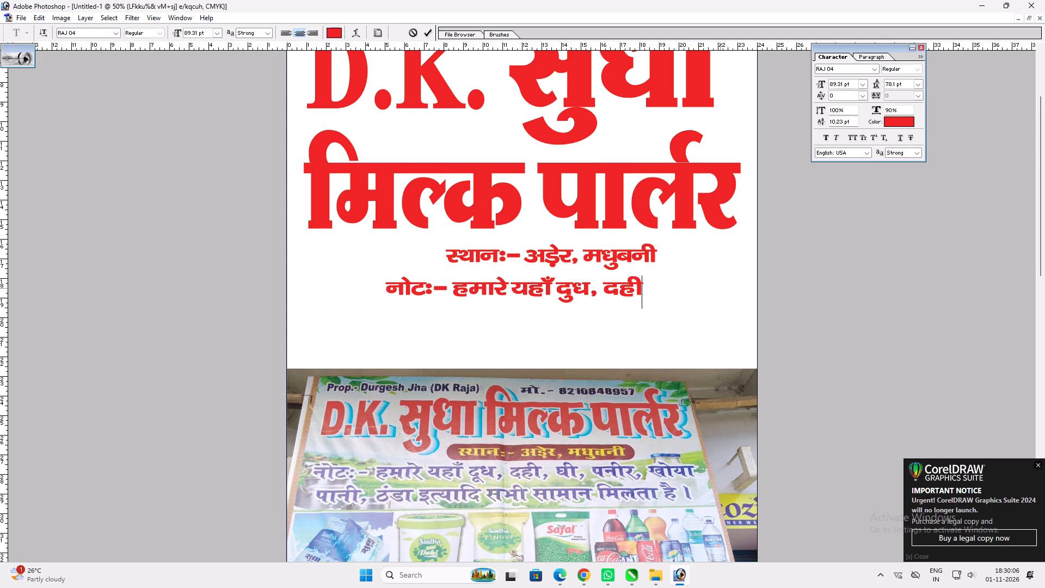
text(] ?kh)
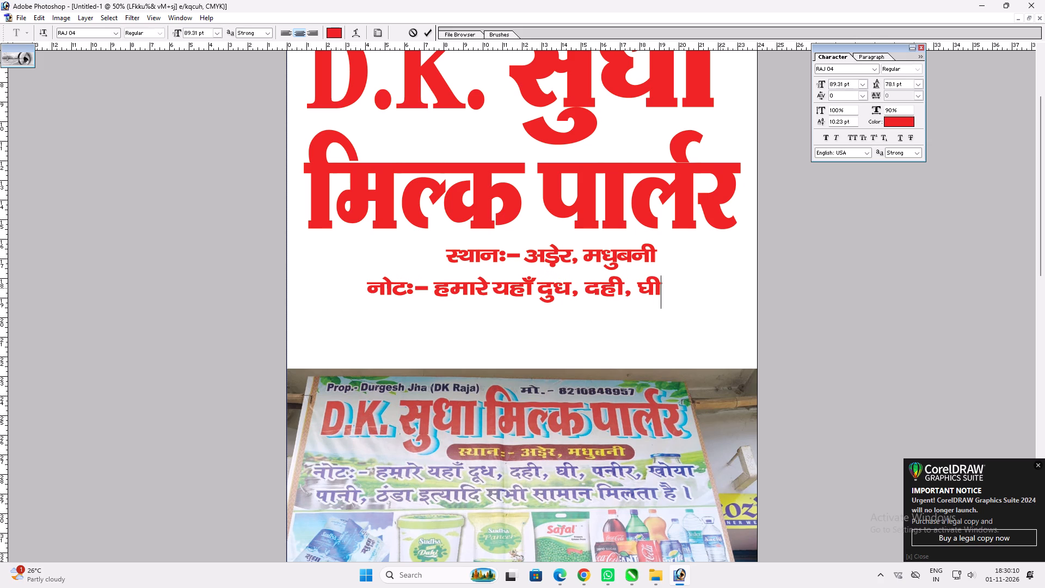
text(] iuhj)
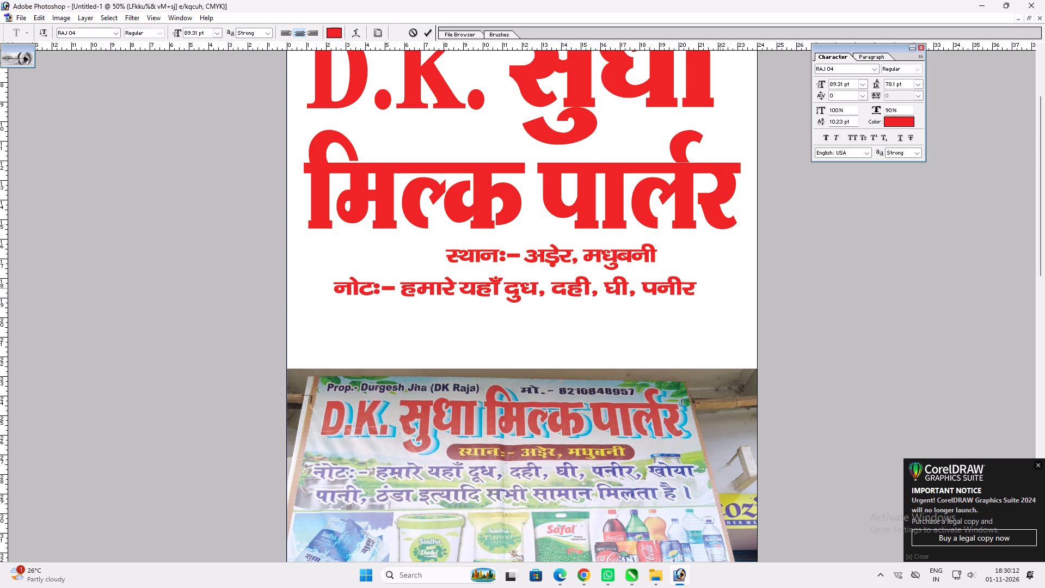
text(] [kksvk)
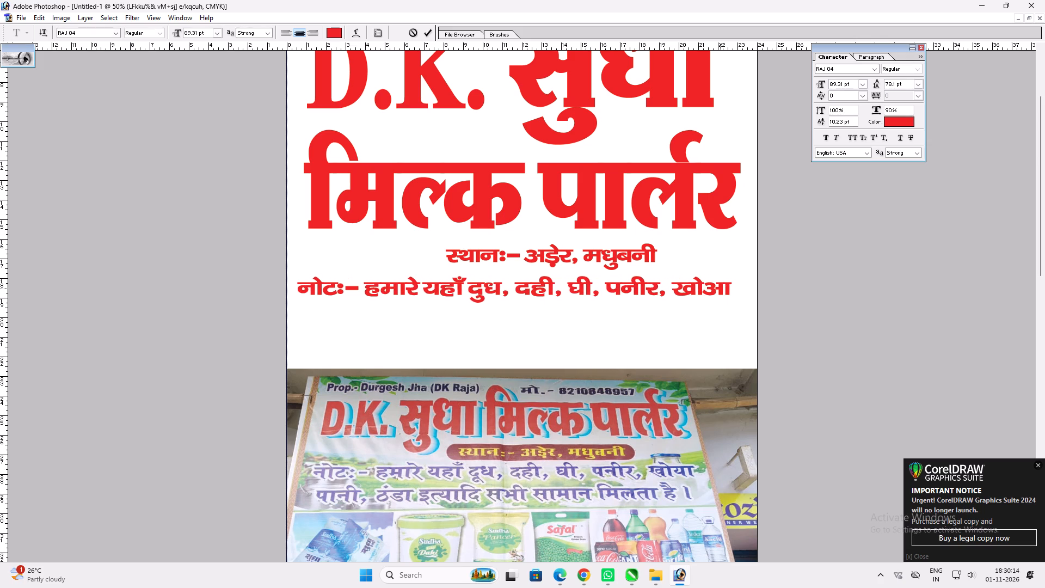
Add a second line reading इत्यादि मिलता है । beneath the note's first line and commit the text.
key(Return)
text(bRl)
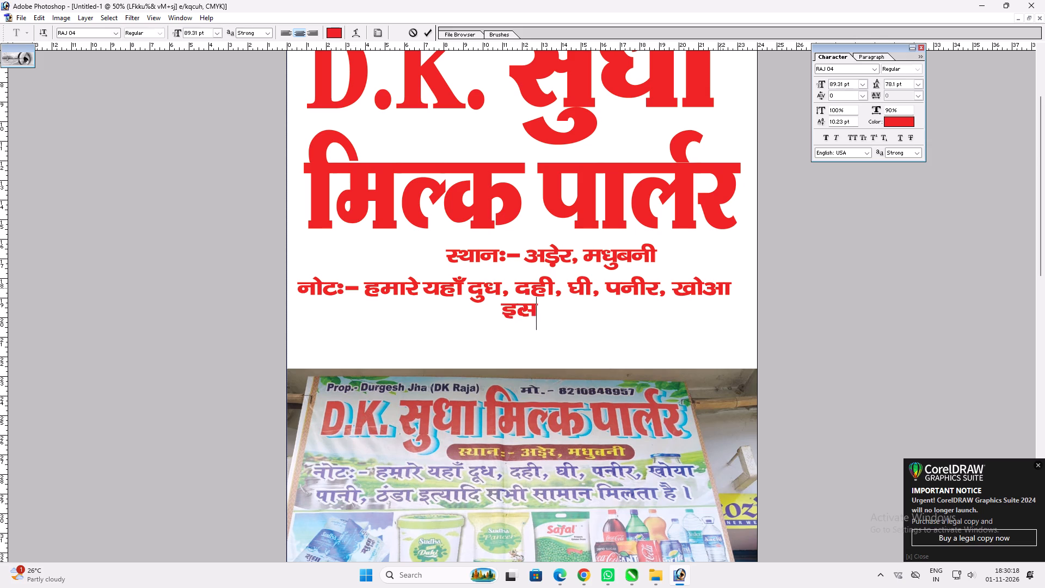
key(BackSpace)
text(;kfn fe)
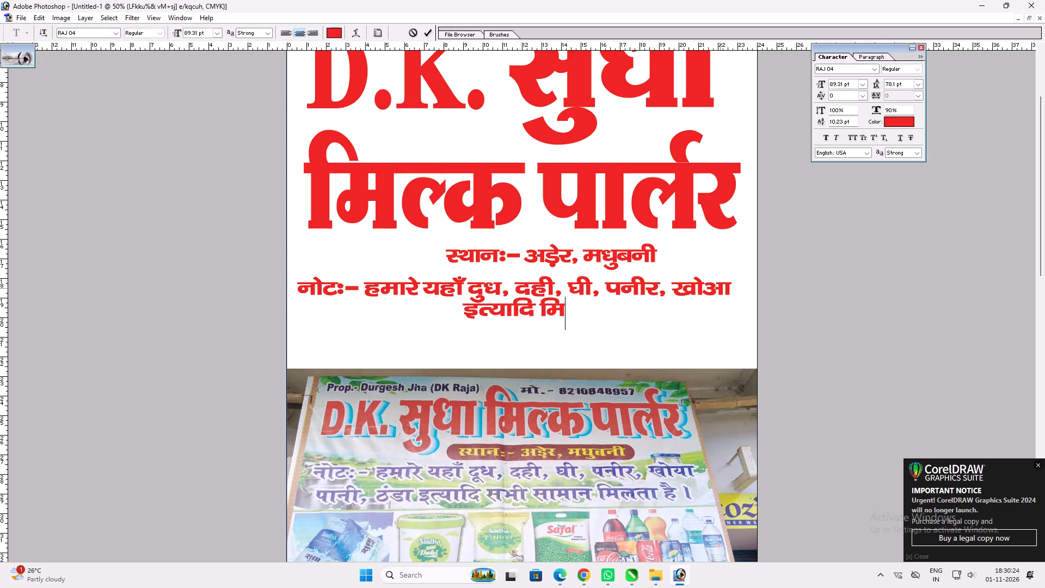
text(yrk gS A)
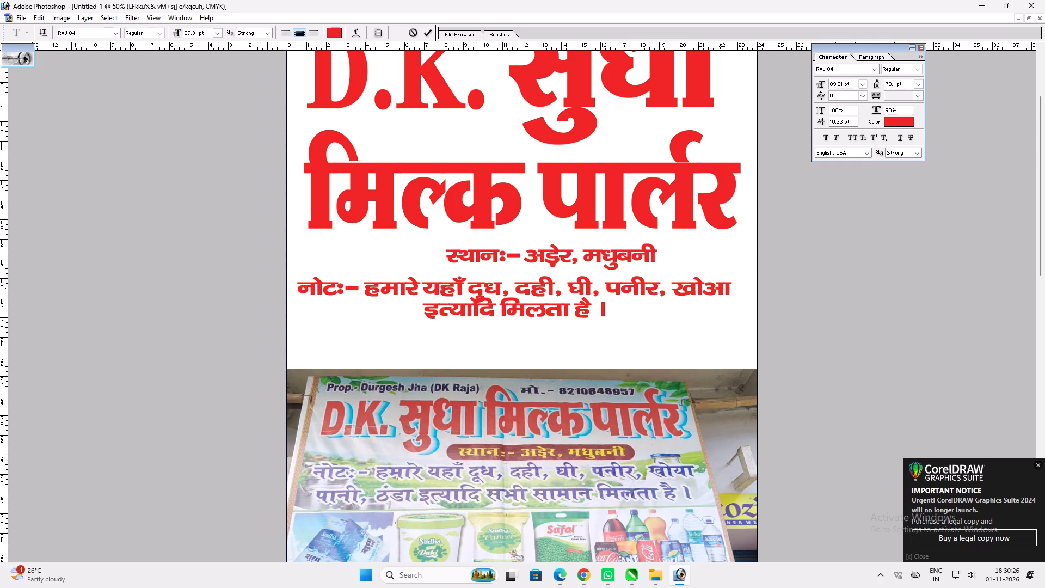
key(Return)
text(vv)
Re-break the note after घी, dropping that comma, so the second line reads पनीर, खोआ, इत्यादि मिलता है ।.
key(t)
click(598, 297)
key(BackSpace)
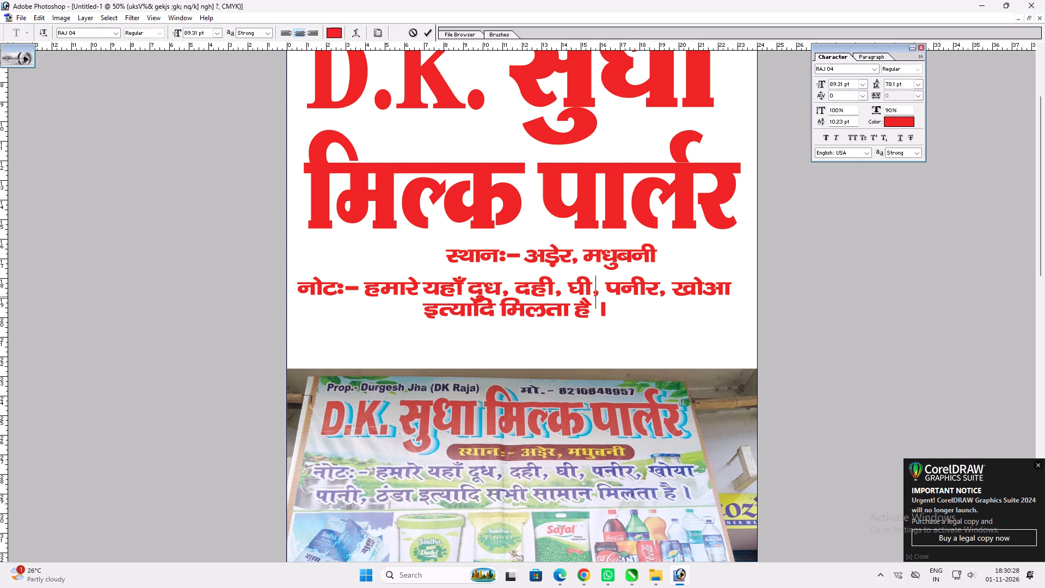
key(Return)
key(Right)
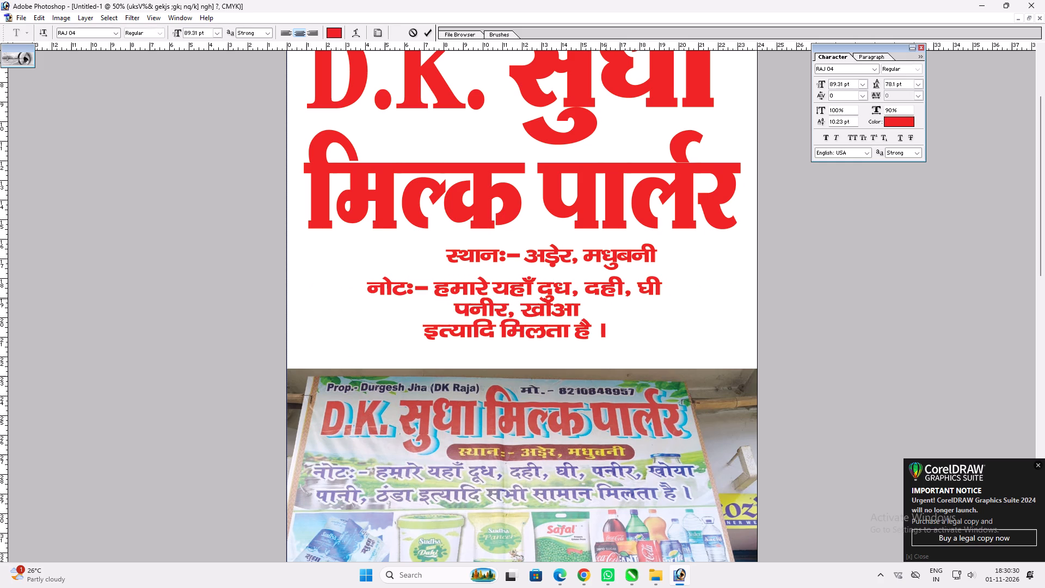
key(Down)
key(Home)
key(BackSpace)
text(])
key(space)
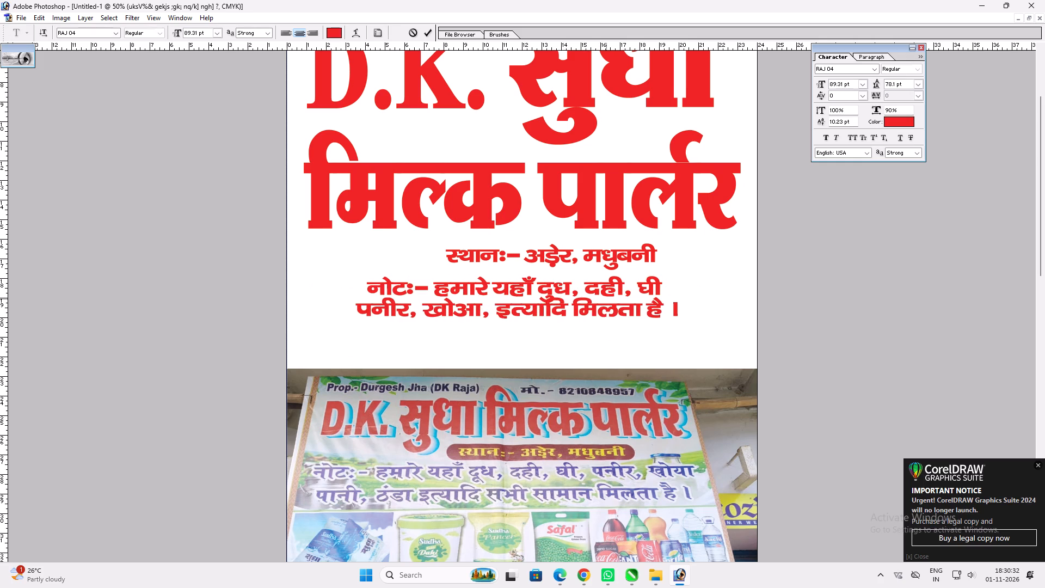
key(Return)
Move the two-line note about 1 inch left and slightly down.
text(vv)
drag(586, 314, 565, 319)
Increase the leading of the whole two-line note to 118.1 pt.
key(t)
click(555, 320)
key(ctrl+a)
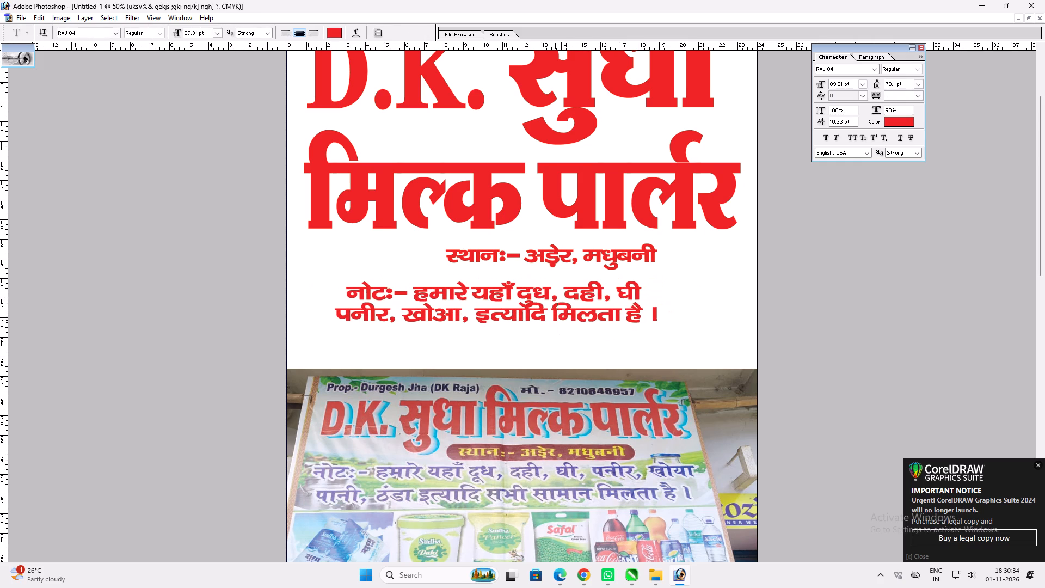
key(alt+Down)
key(alt+Down)
key(alt+Down)
key(alt+Down)
key(alt+Down)
key(alt+Down)
key(alt+Down)
key(alt+Down)
key(alt+Down)
key(alt+Down)
key(alt+Down)
key(alt+Down)
key(alt+Down)
key(alt+Down)
key(alt+Down)
key(alt+Down)
key(alt+Down)
key(alt+Down)
key(alt+Down)
key(alt+Down)
key(ctrl+z)
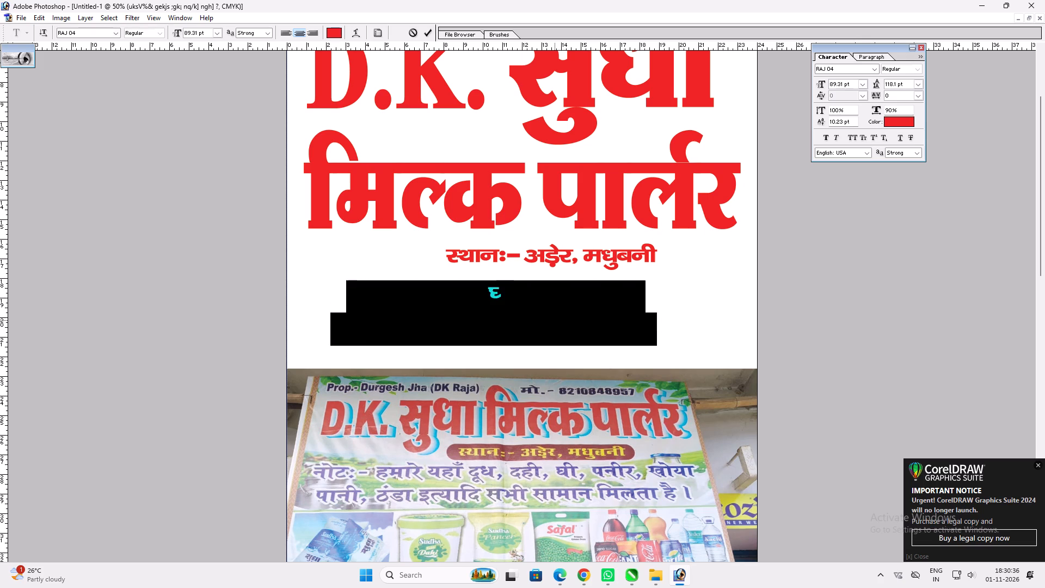
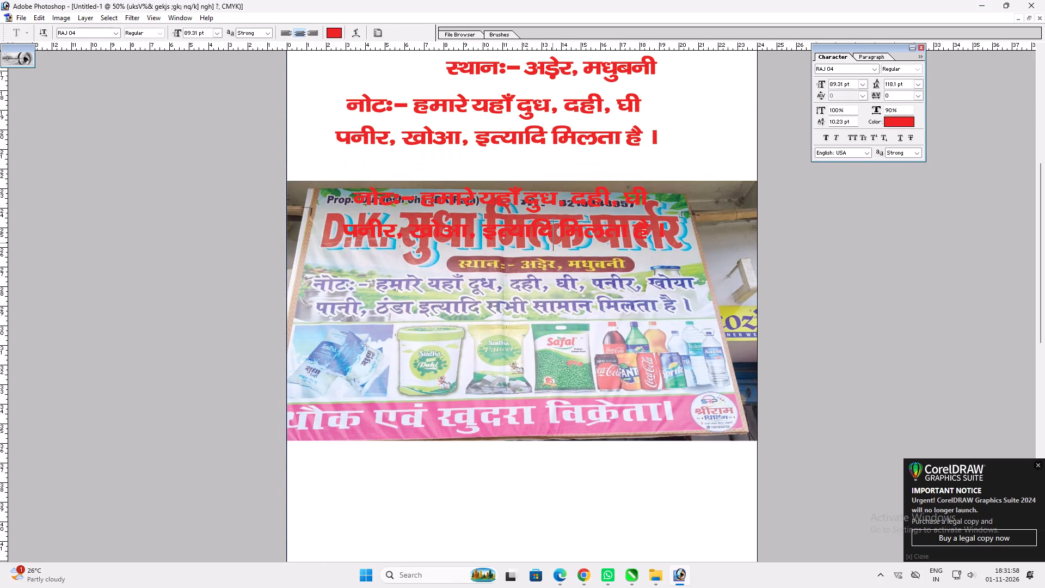
Replace the duplicated note's text over the reference photo with थौक एवं खुदरा विक्रेता । and commit it.
text(FkkSd ,oa [kqnjk of)
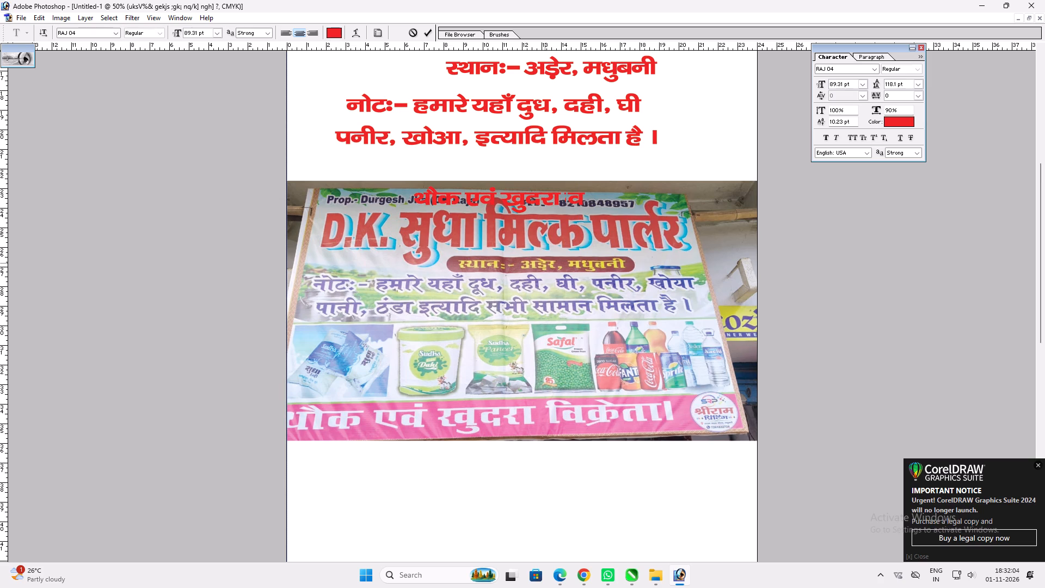
key(alt+0)
key(BackSpace)
key(BackSpace)
text(fo)
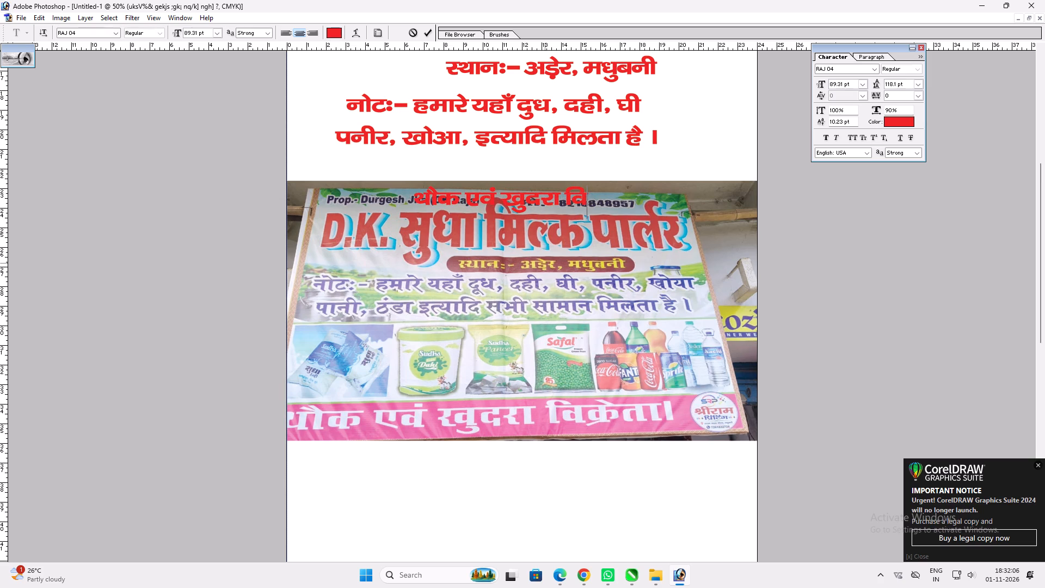
key(alt+0)
key(alt+2)
key(alt+1)
key(alt+6)
text(srk A)
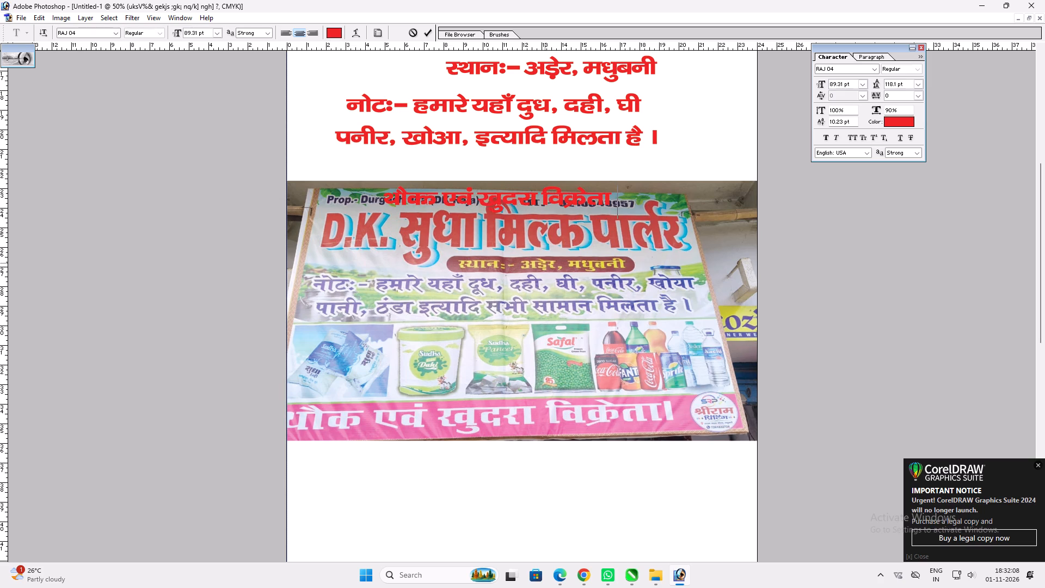
key(Return)
text(vv)
Stretch the थौक एवं खुदरा विक्रेता । line horizontally to about 17 inches wide.
key(ctrl+t)
shift+drag(615, 199, 662, 209)
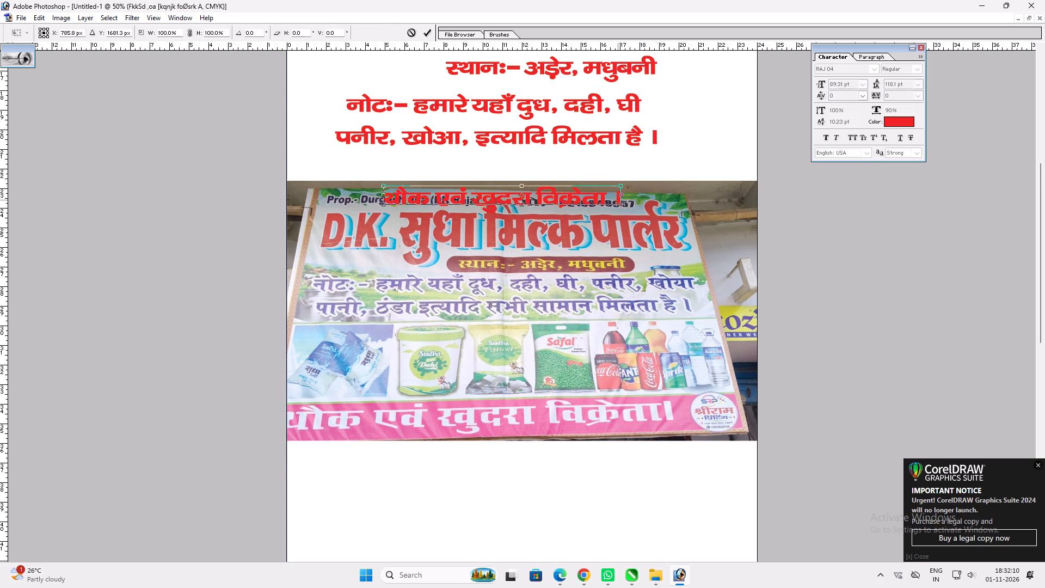
shift+drag(662, 209, 711, 213)
key(shift+Return)
Move the थौक एवं खुदरा विक्रेता । line off the reference photo into the blank area just below it.
key(v)
key(v)
key(space)
key(space)
key(space)
key(space)
key(space)
key(space)
key(space)
key(space)
key(space)
key(space)
key(space)
key(space)
key(space)
key(space)
key(space)
key(space)
key(space)
key(space)
key(space)
key(space)
drag(564, 224, 574, 171)
right_click(558, 168)
drag(562, 171, 586, 177)
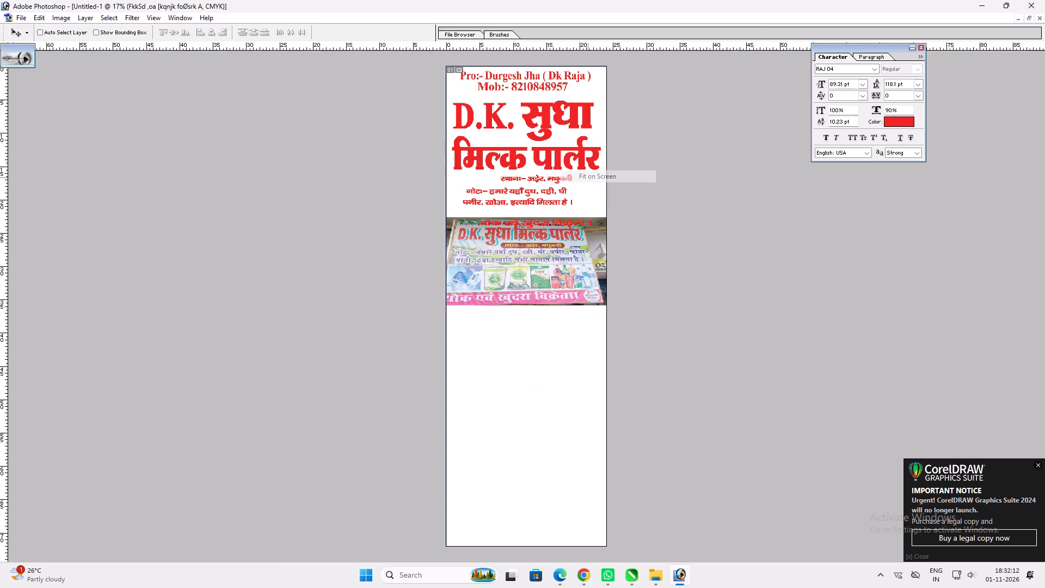
key(v)
key(v)
drag(555, 231, 558, 336)
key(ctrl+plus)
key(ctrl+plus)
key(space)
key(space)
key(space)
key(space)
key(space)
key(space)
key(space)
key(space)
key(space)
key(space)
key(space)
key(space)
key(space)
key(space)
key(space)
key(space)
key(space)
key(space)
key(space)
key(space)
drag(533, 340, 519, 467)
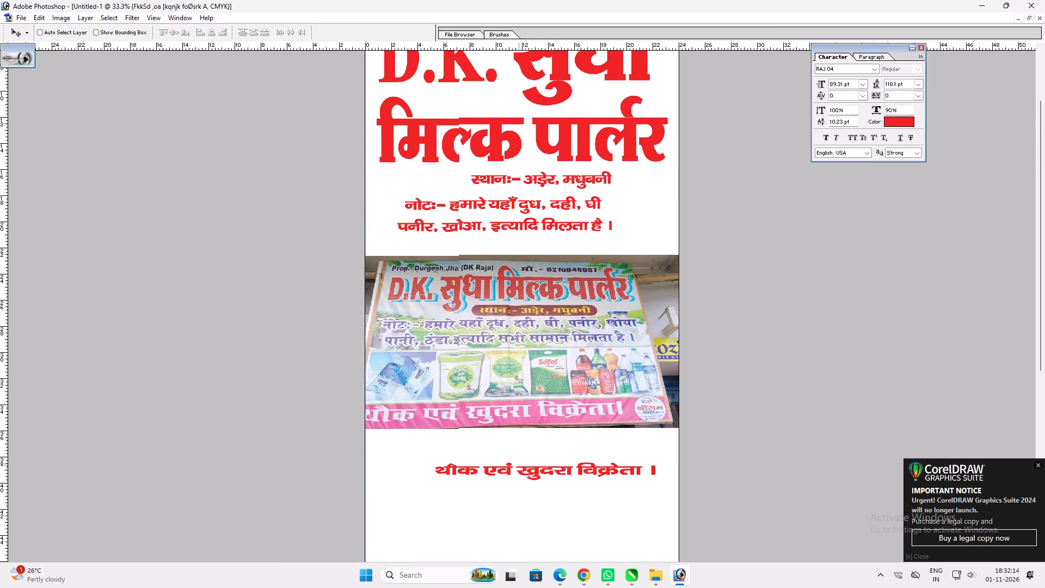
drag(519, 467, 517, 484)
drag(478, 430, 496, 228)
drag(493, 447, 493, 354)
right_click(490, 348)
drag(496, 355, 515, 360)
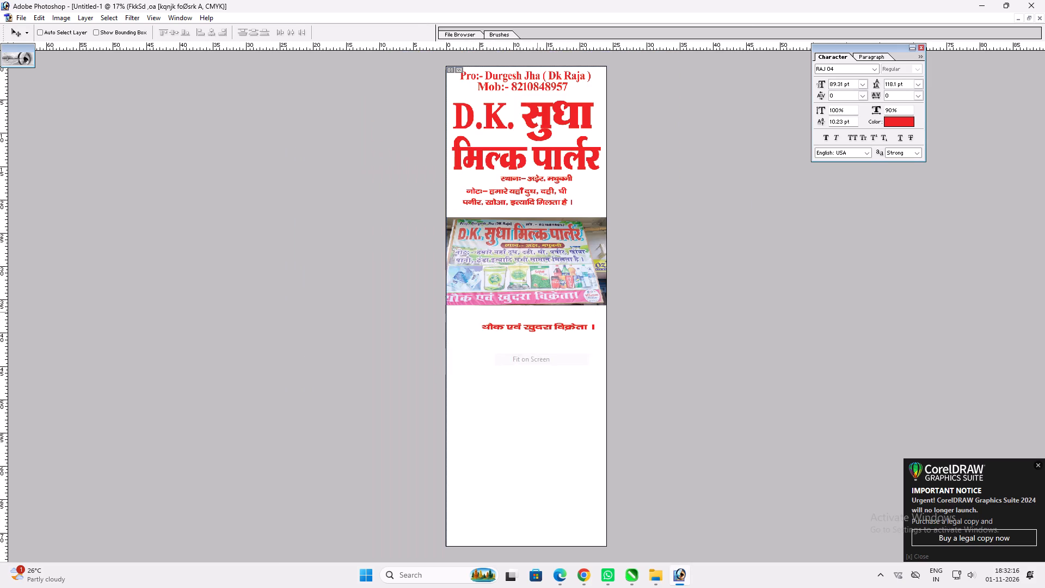
Send the reference photo layer to the bottom of the layer stack, just above the background.
key(v)
ctrl+click(537, 280)
key(ctrl+shift+bracketleft)
Make the Background layer active and select the entire canvas.
right_click(521, 380)
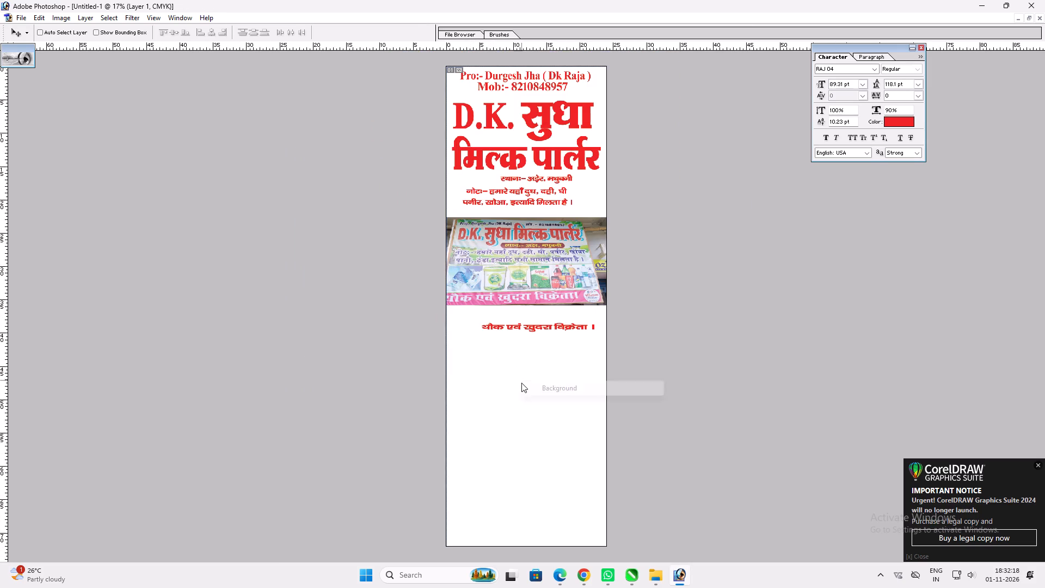
click(521, 383)
key(v)
right_click(543, 455)
click(570, 463)
key(ctrl+a)
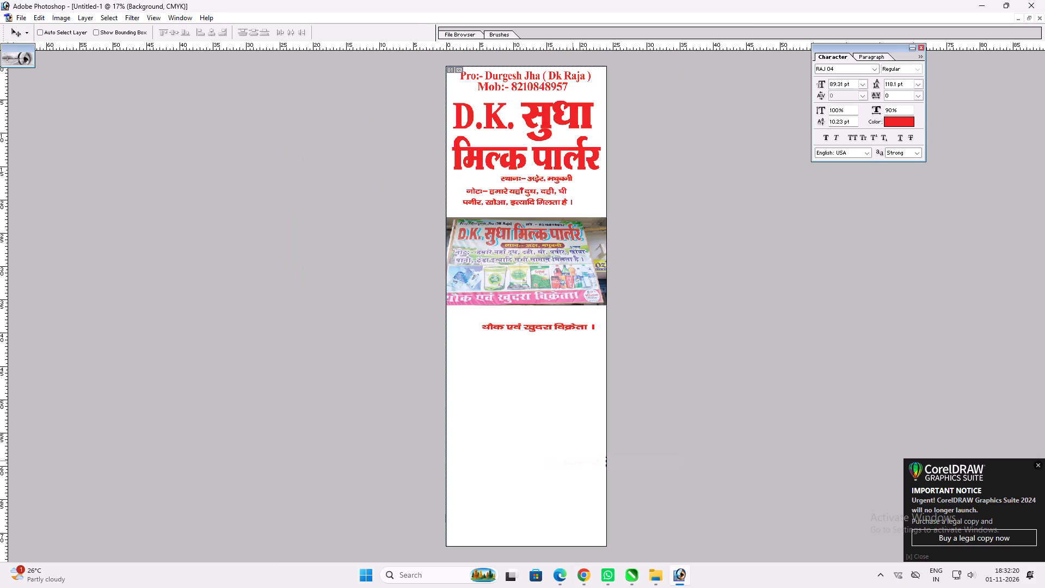
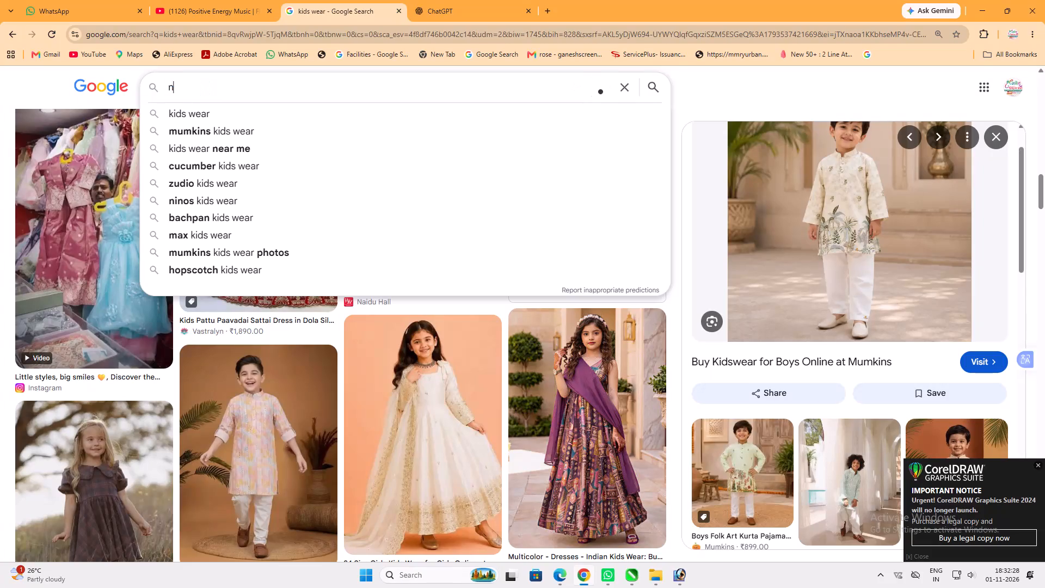
Search the web images for nature, replaced by a search for farmer background.
text(ature)
key(ctrl+a)
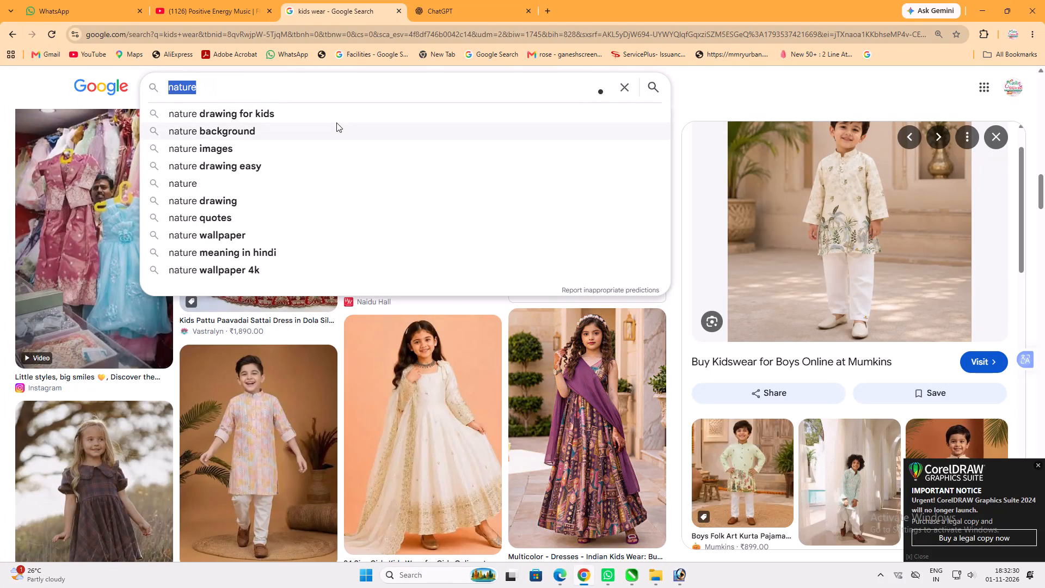
text(farm)
text(er bac)
click(299, 107)
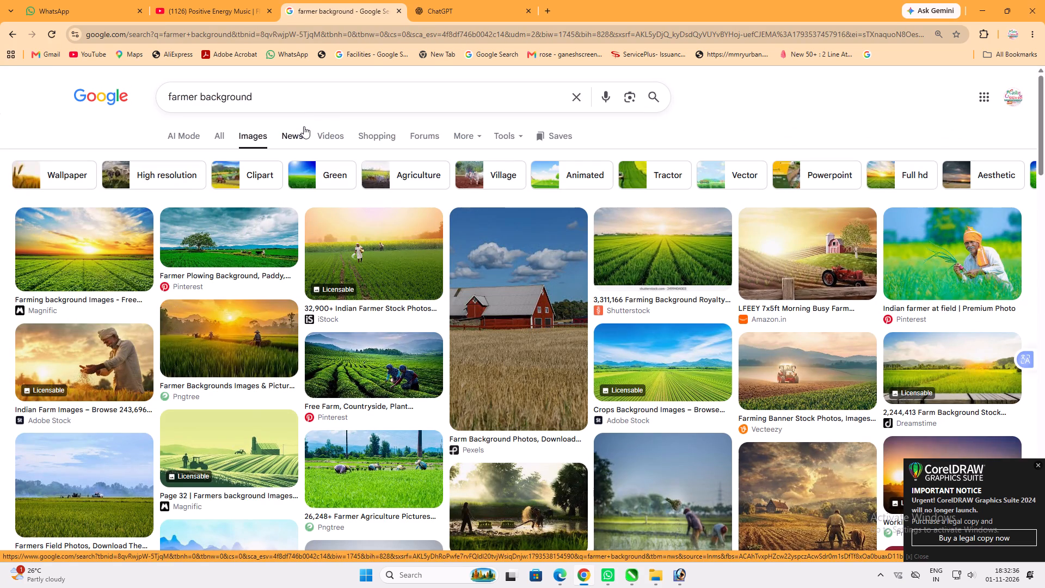
Search the web images for sudha background.
click(175, 104)
key(ctrl+a)
text(sudha)
key(space)
text(bac)
click(197, 116)
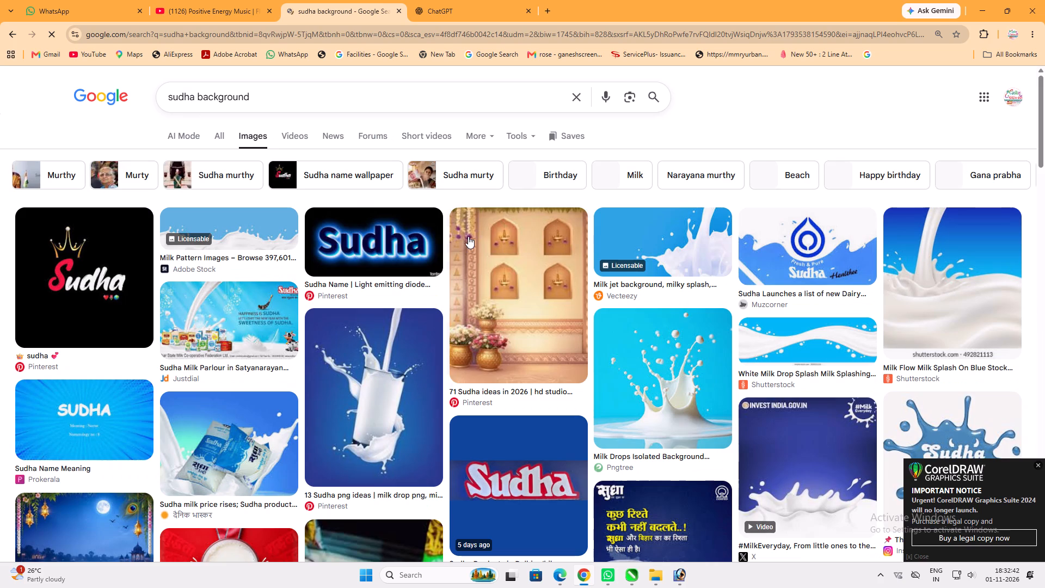
Examine the milk splash images among the results, previewing several blue ones as candidate sign backgrounds.
scroll(346, 267, down, 3)
scroll(649, 271, up, 4)
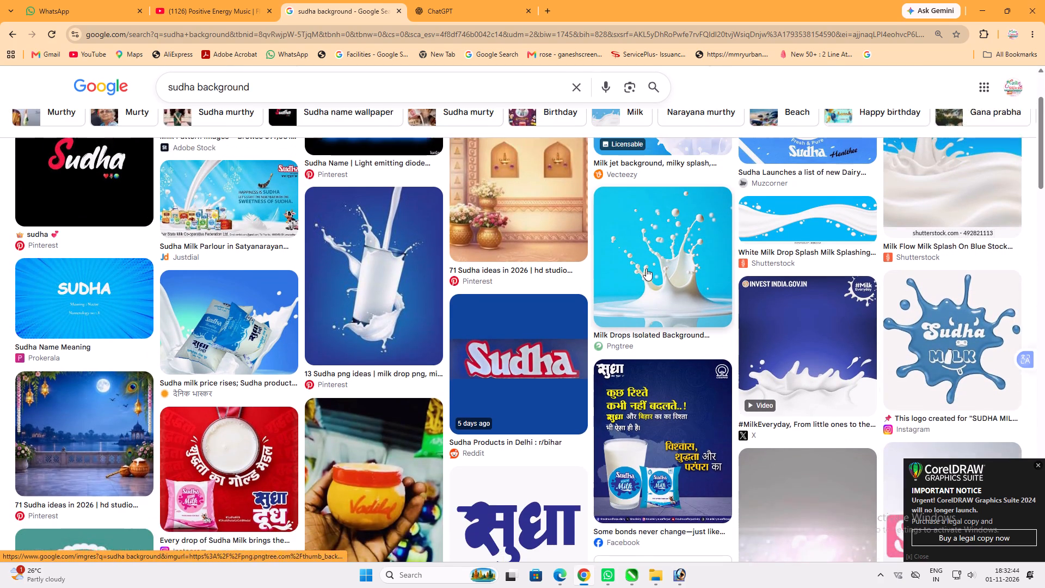
scroll(255, 433, down, 6)
scroll(635, 269, up, 2)
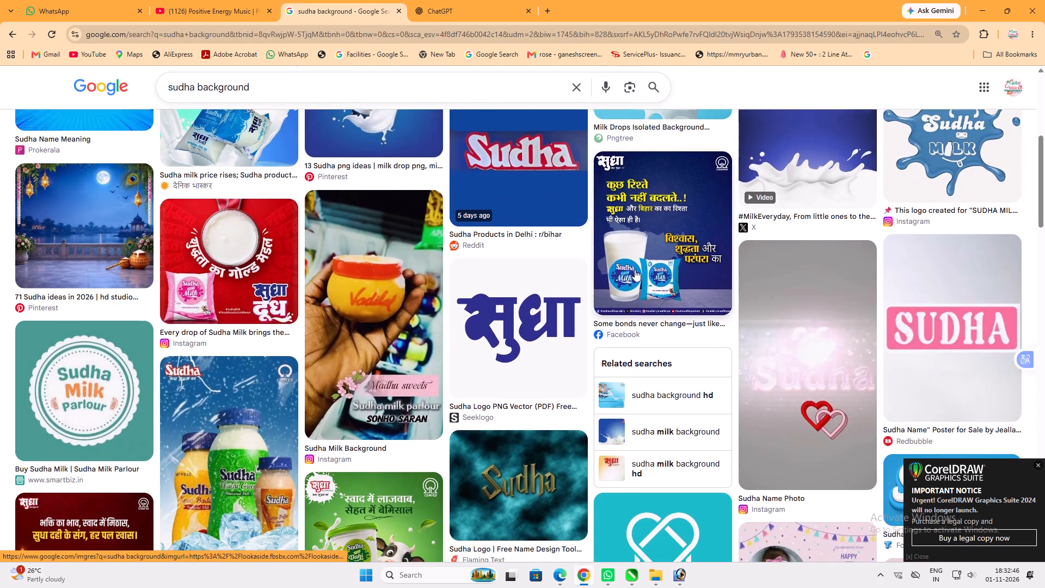
scroll(635, 269, up, 4)
click(691, 241)
click(700, 223)
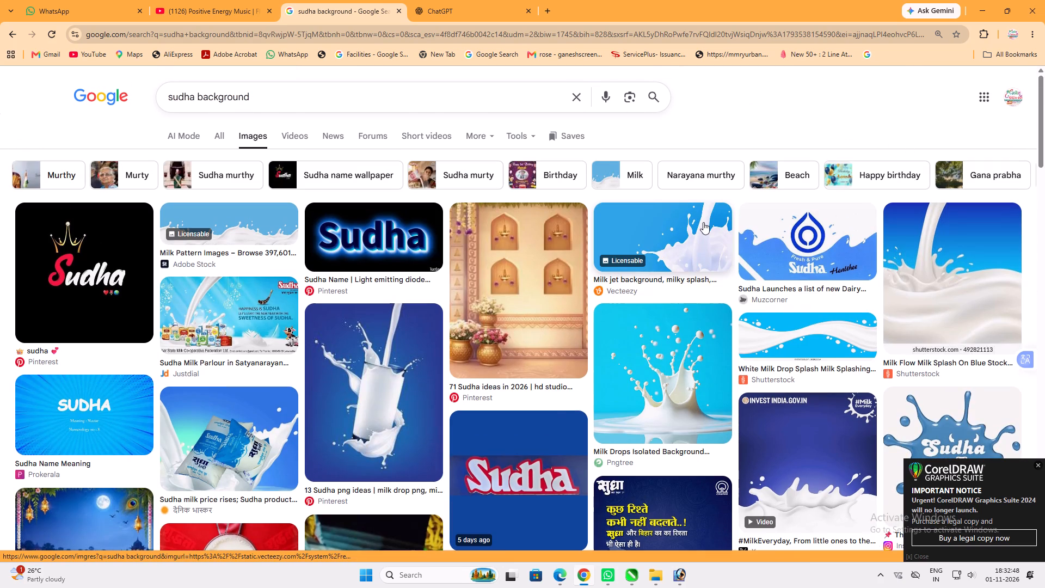
click(703, 222)
scroll(901, 308, down, 4)
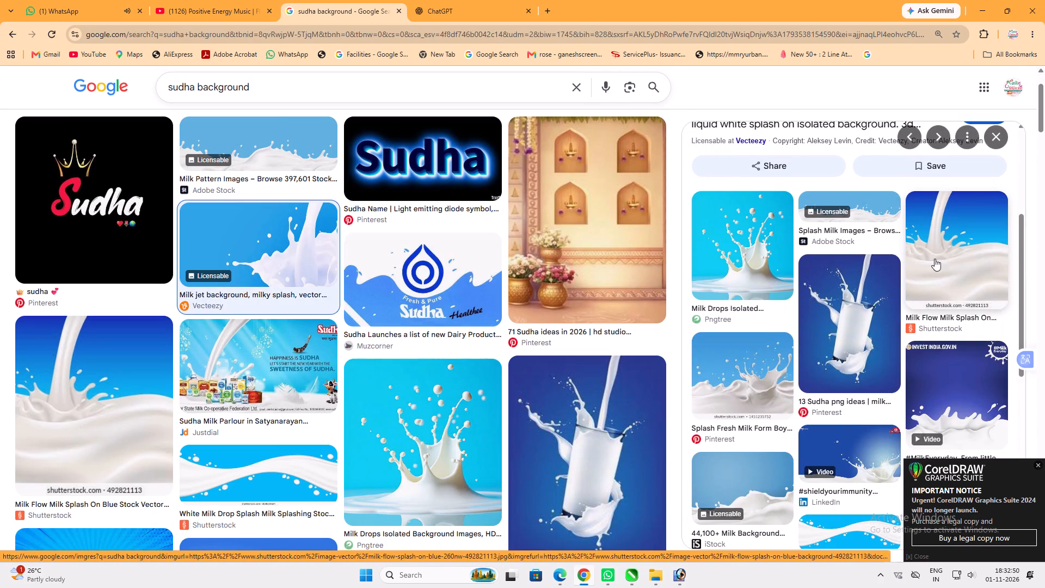
click(935, 249)
scroll(819, 226, down, 5)
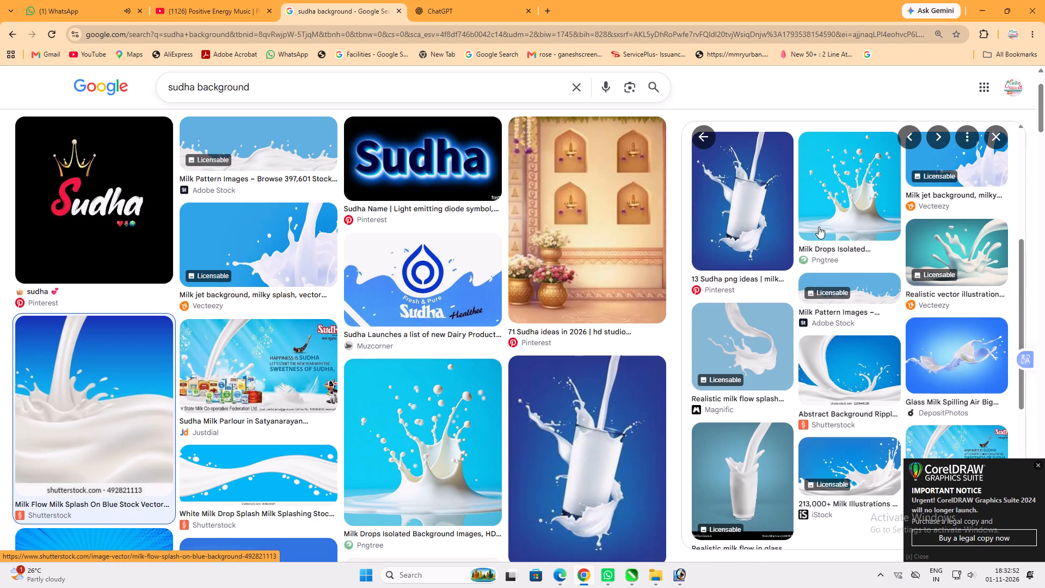
click(856, 344)
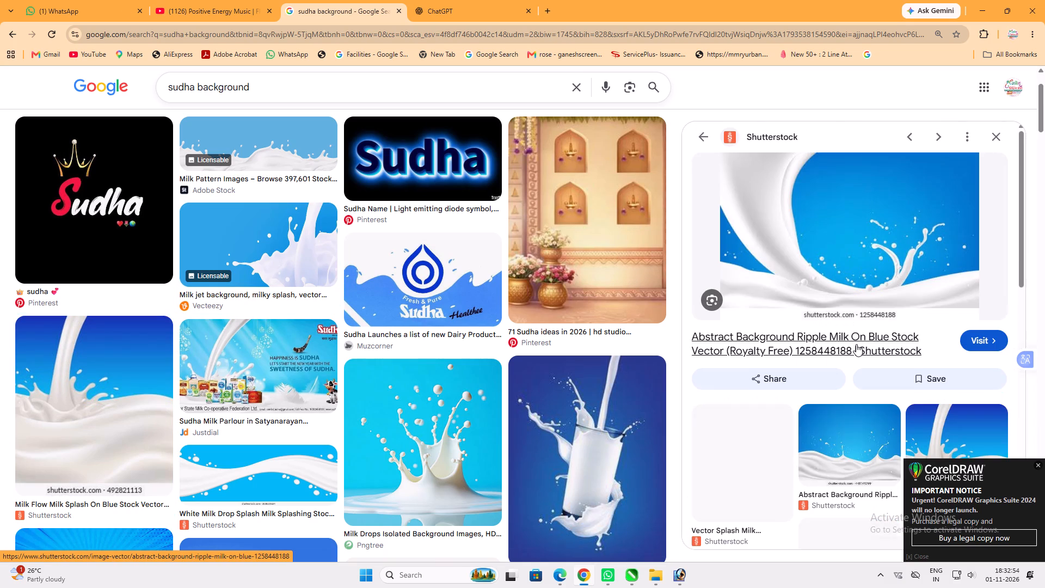
scroll(828, 296, down, 4)
click(935, 253)
scroll(876, 259, down, 2)
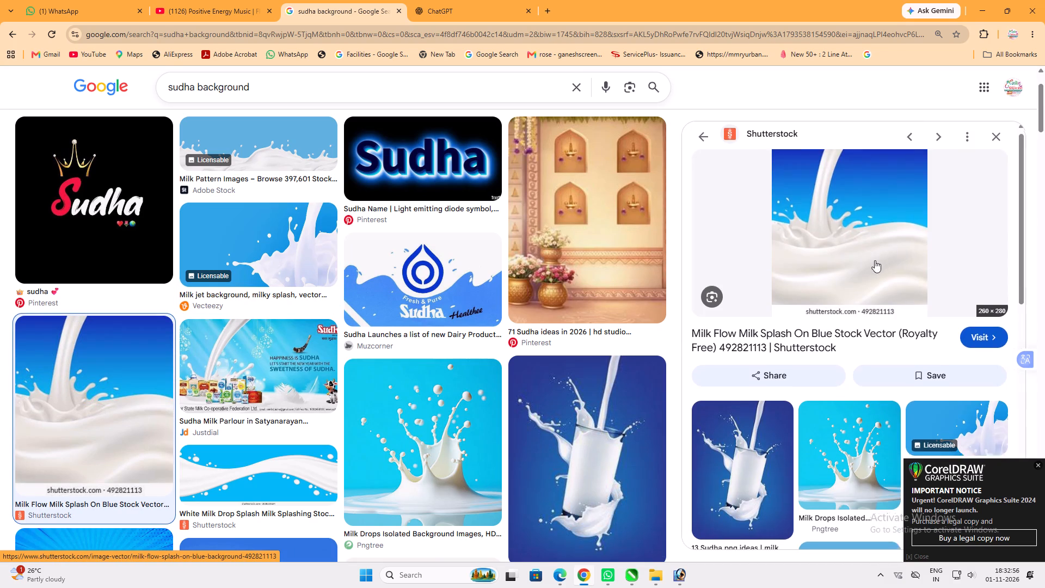
scroll(875, 260, down, 2)
click(1036, 459)
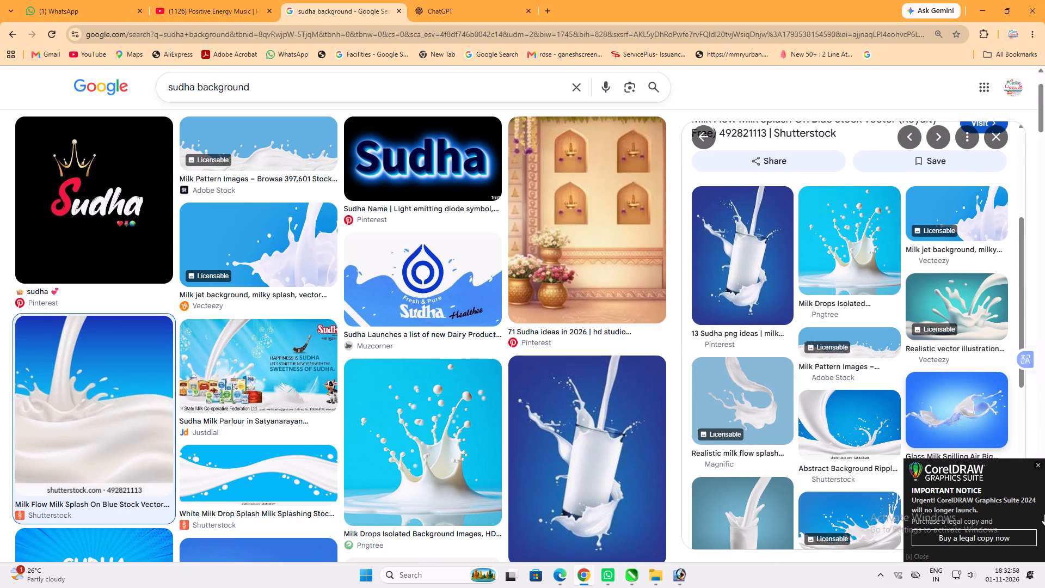
click(1036, 466)
Open the full set of images related to the milk flow picture and examine them for a suitable background.
scroll(821, 421, down, 5)
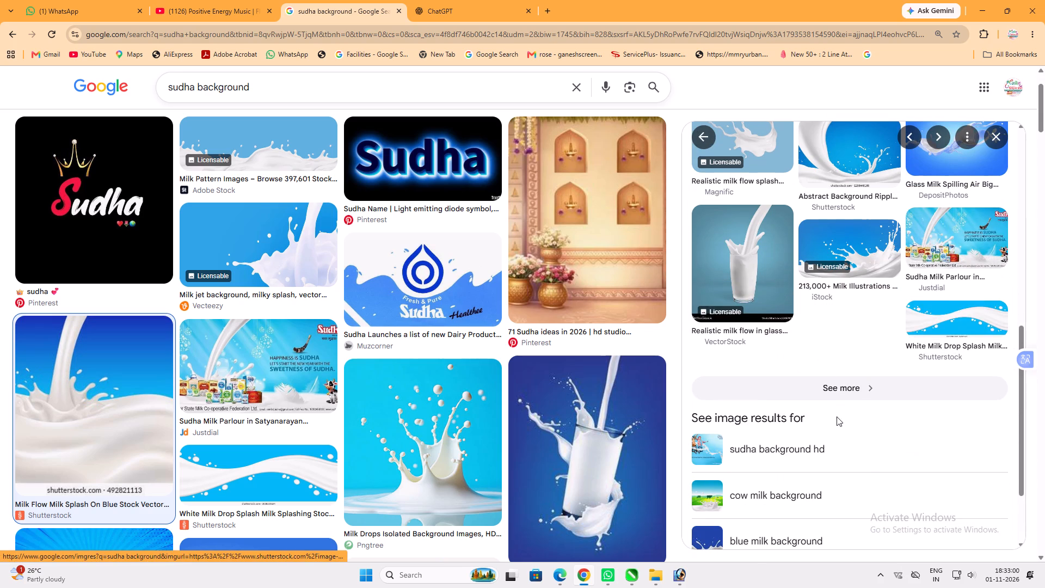
click(838, 402)
click(831, 393)
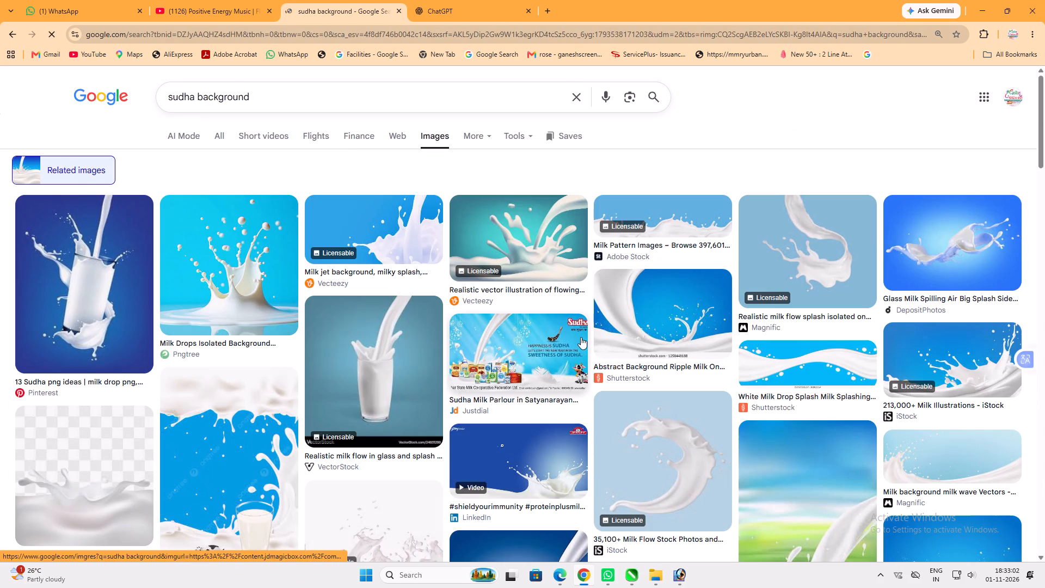
scroll(427, 296, down, 4)
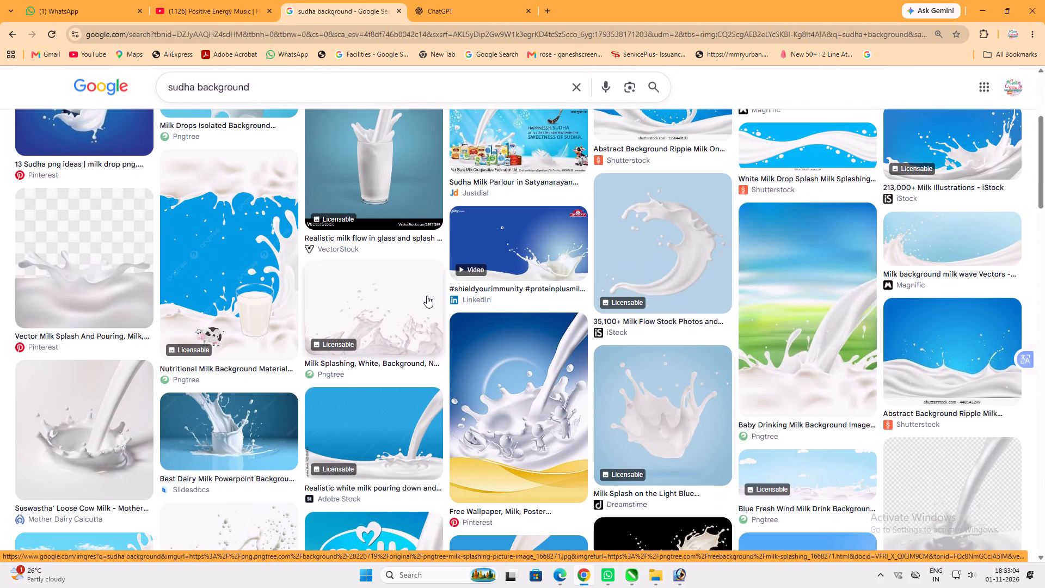
scroll(431, 306, down, 2)
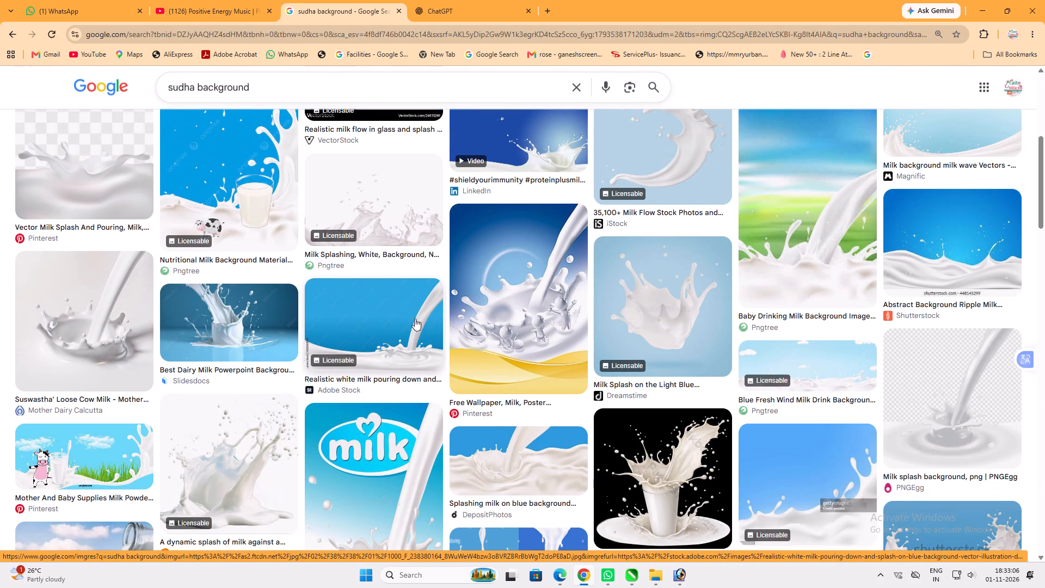
scroll(408, 323, down, 8)
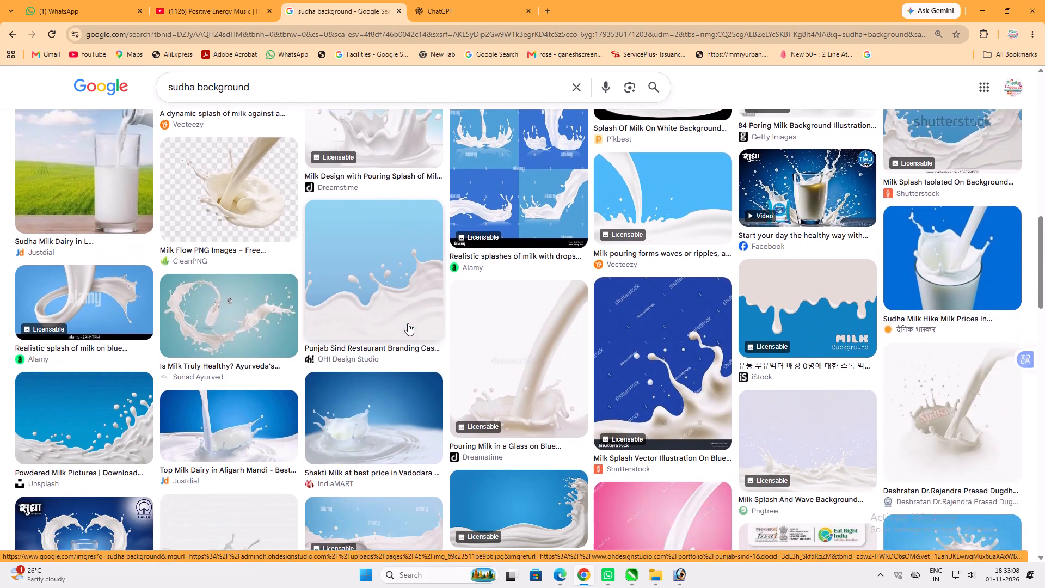
scroll(408, 323, down, 2)
scroll(341, 327, down, 2)
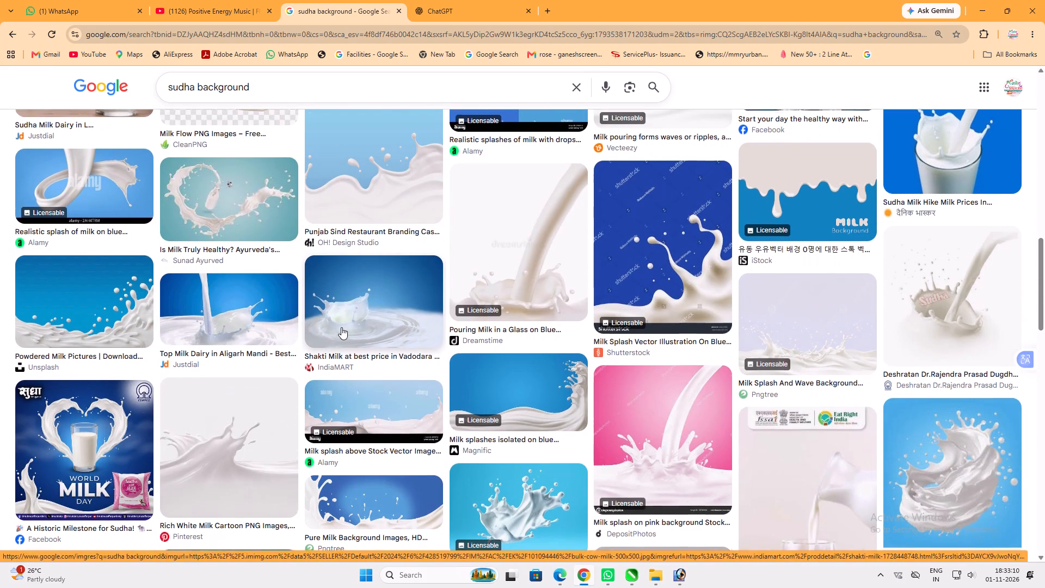
scroll(341, 327, down, 3)
scroll(163, 365, down, 4)
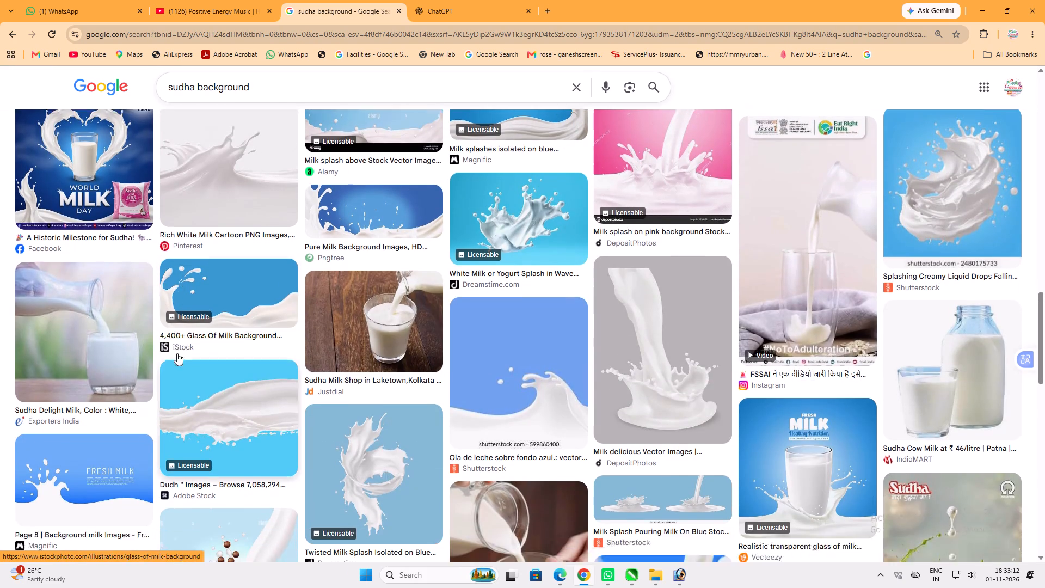
scroll(177, 353, down, 8)
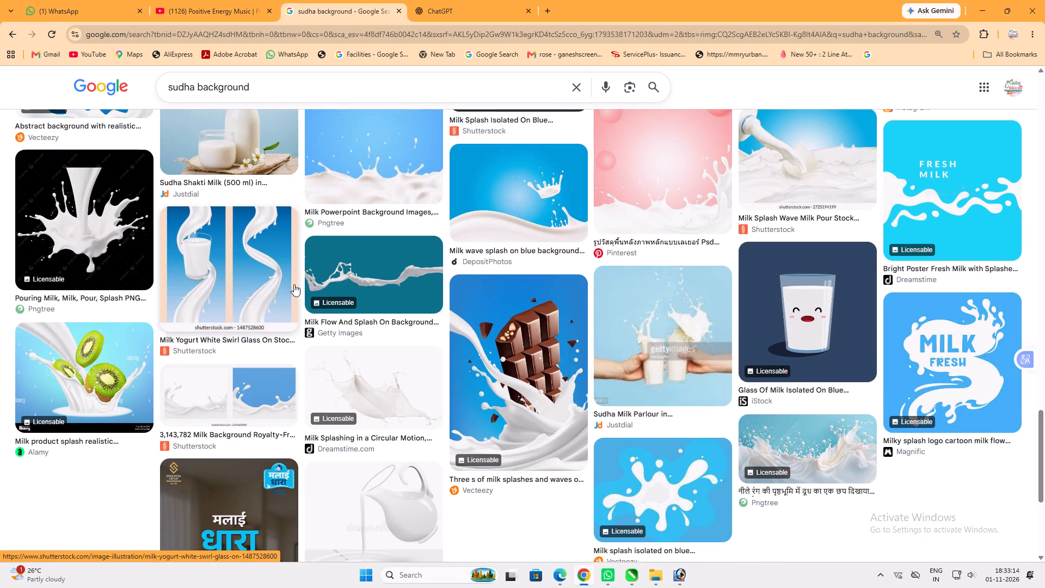
Go back to the Abstract Background Ripple Milk On Blue preview and copy its image.
double_click(14, 32)
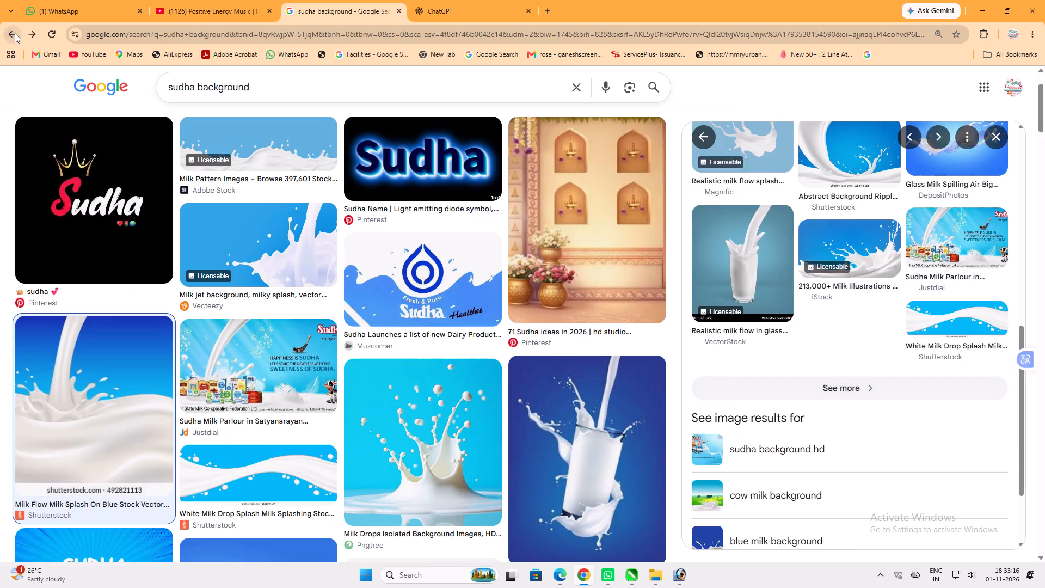
scroll(801, 455, up, 5)
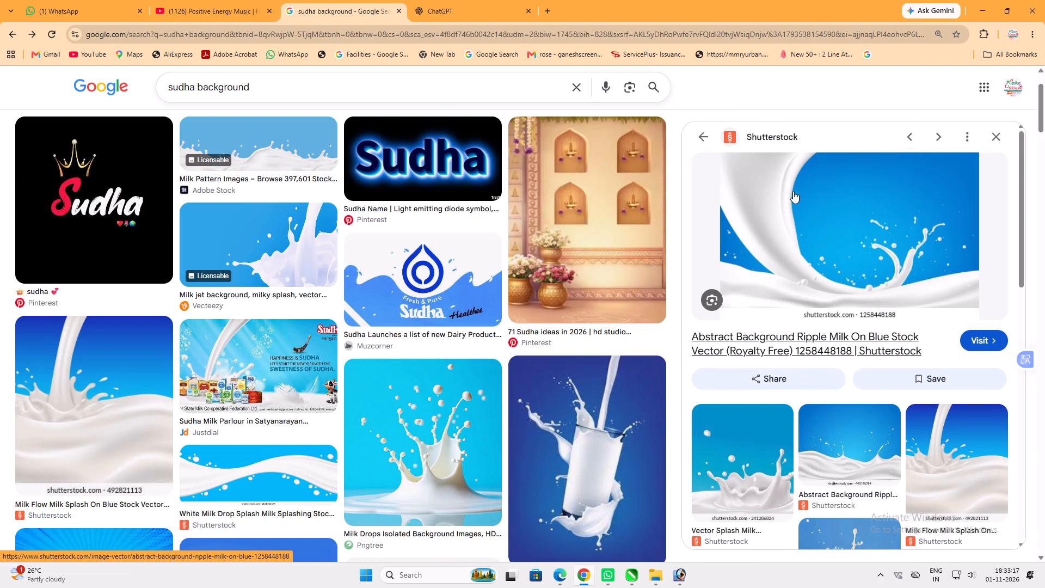
right_click(793, 191)
click(859, 359)
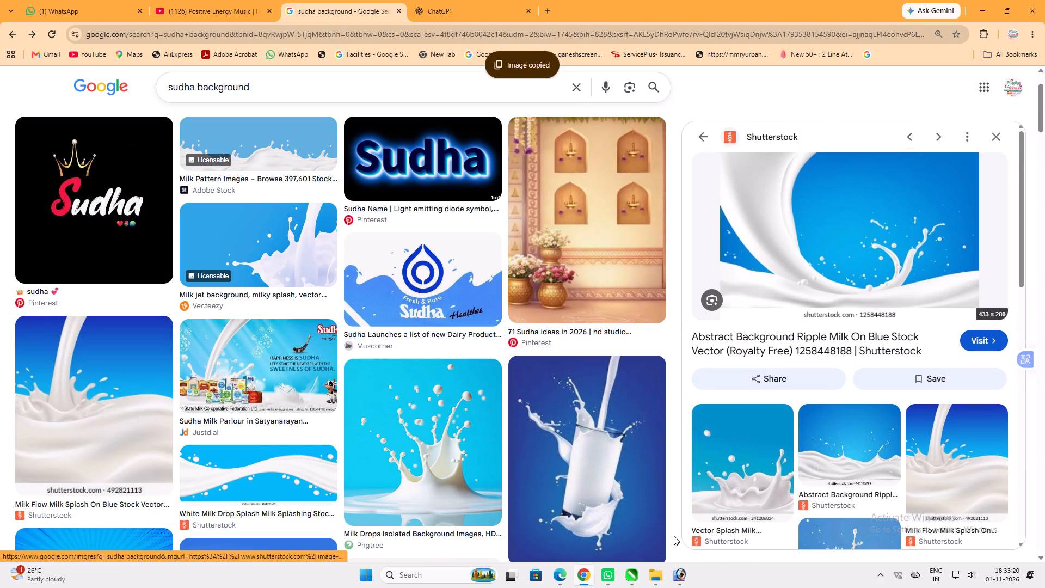
Switch to Photoshop, paste the milk image twice, and move the second copy into the blank area below the थौक एवं खुदरा विक्रेता । line.
click(677, 561)
drag(678, 563, 683, 578)
click(678, 569)
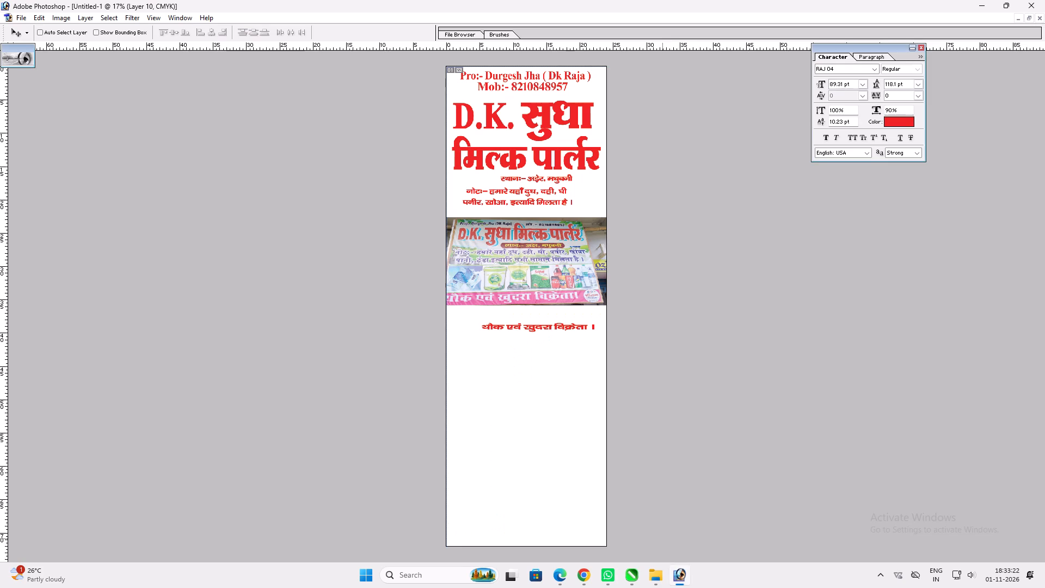
key(ctrl+v)
key(ctrl+v)
drag(539, 319, 544, 393)
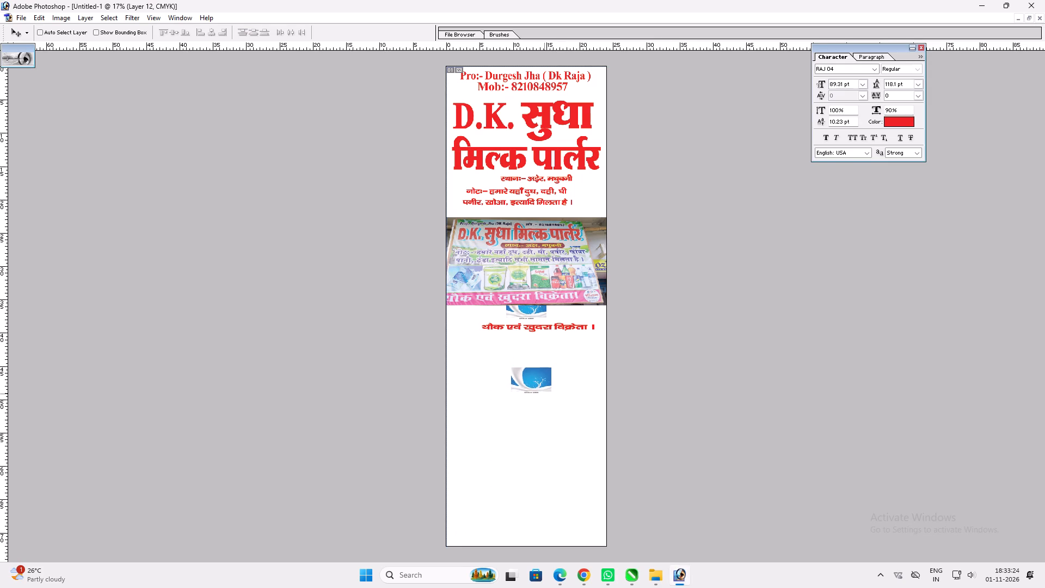
Rotate the moved milk image 90 degrees counterclockwise.
key(ctrl+t)
ctrl+right_click(544, 394)
click(593, 508)
key(Return)
key(v)
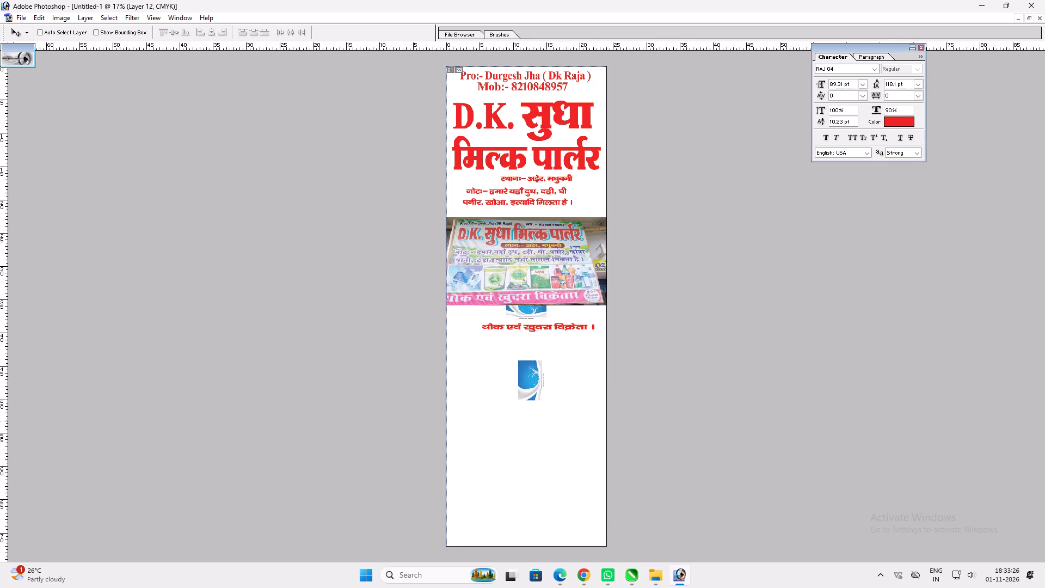
Delete the stock caption strip along the right edge of the rotated milk image and deselect.
key(m)
drag(538, 349, 573, 416)
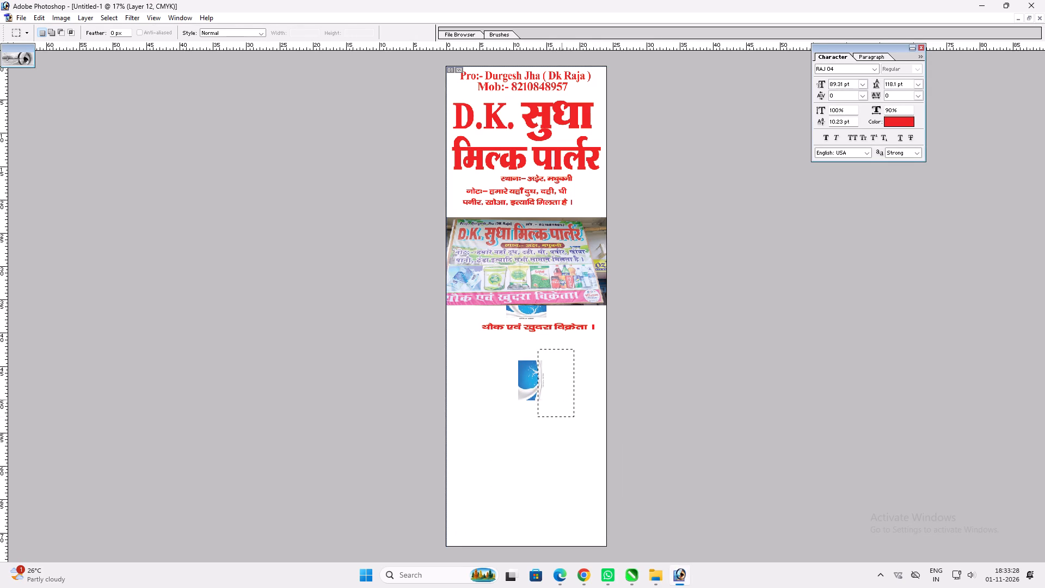
click(562, 400)
key(Delete)
key(ctrl+d)
text(vv)
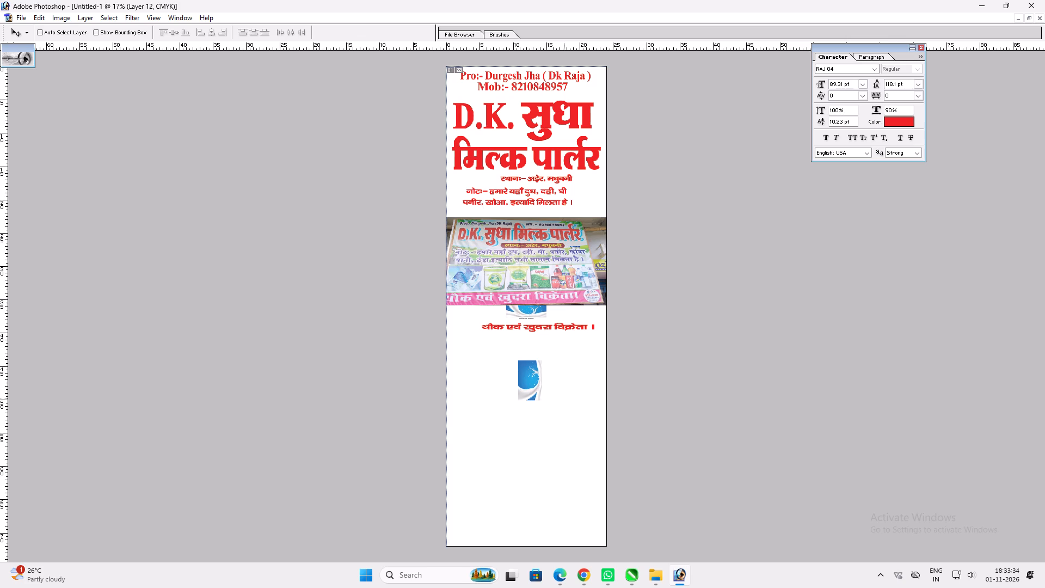
Align the trimmed milk image to the top-left corner of the canvas.
key(v)
key(ctrl+a)
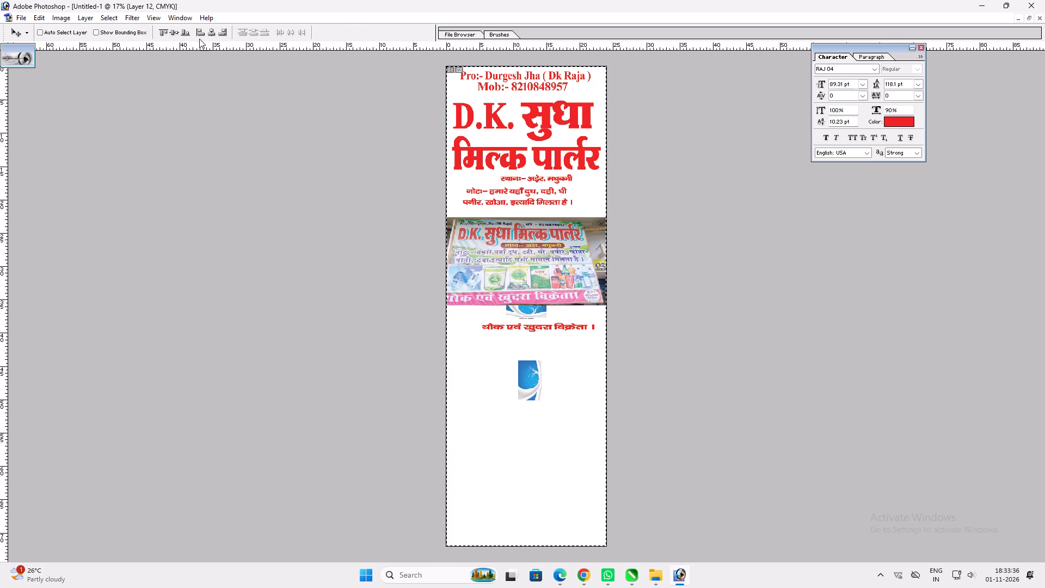
click(199, 29)
click(163, 31)
key(ctrl+d)
Enlarge the milk image to the canvas's 24 inch width and stretch it down to the full 72 inch height.
key(ctrl+t)
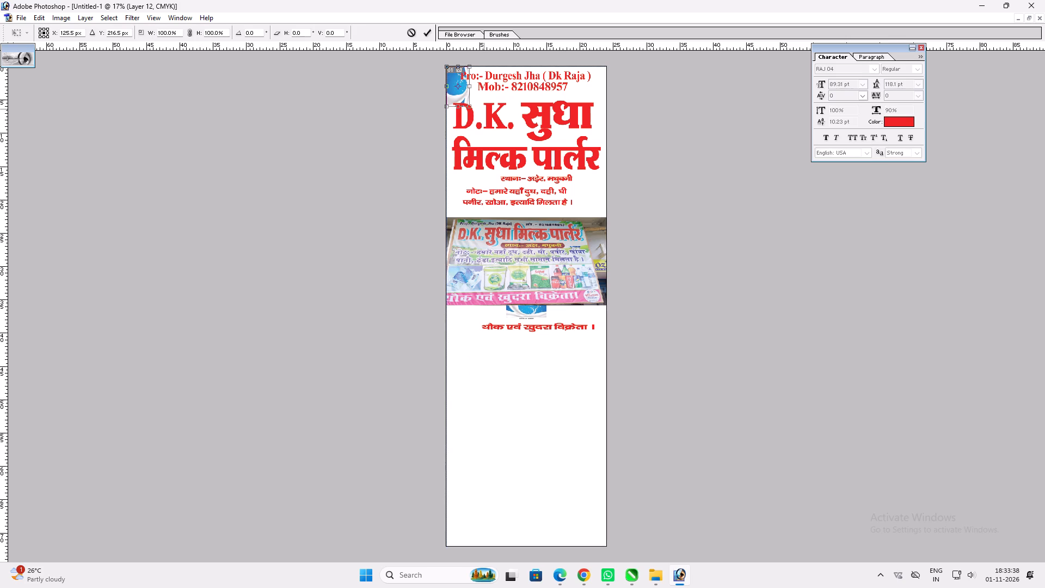
shift+drag(472, 109, 644, 328)
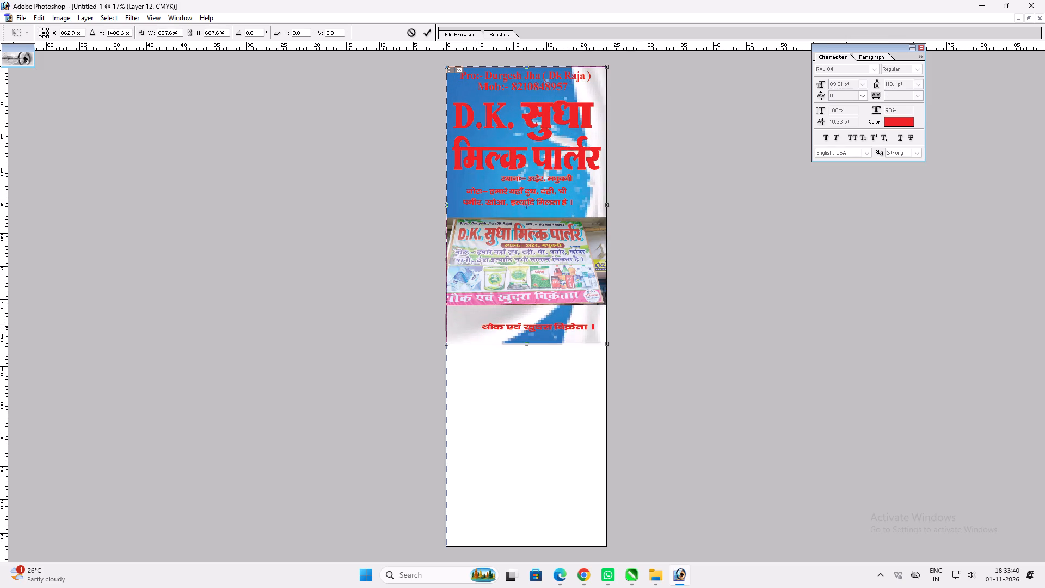
shift+drag(644, 328, 646, 329)
shift+drag(568, 346, 565, 544)
key(shift+Return)
key(v)
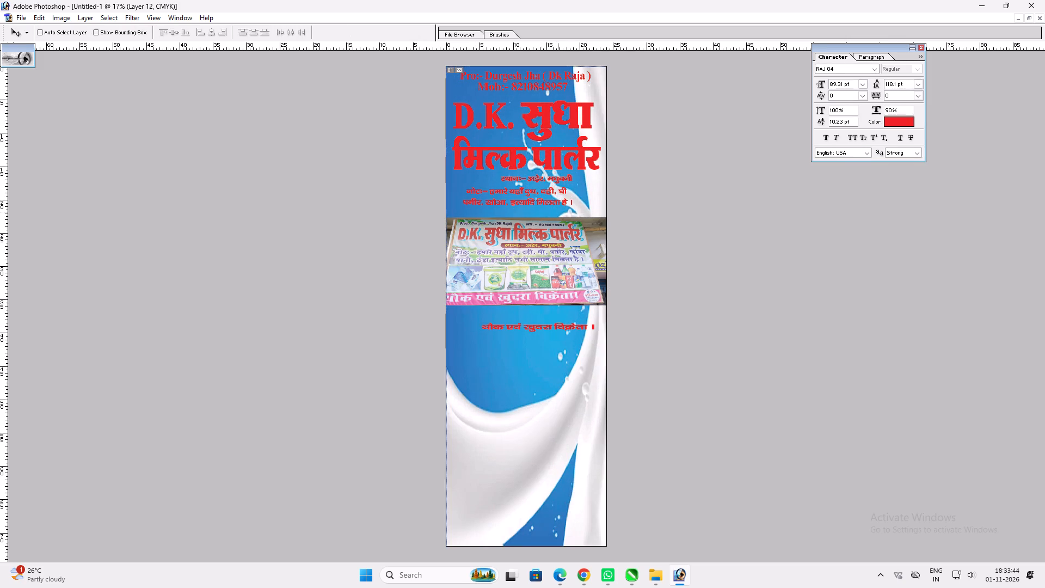
Stretch the milk image's left edge about 5 inches beyond the canvas's left side.
key(ctrl+t)
shift+drag(448, 216, 415, 220)
key(shift+Return)
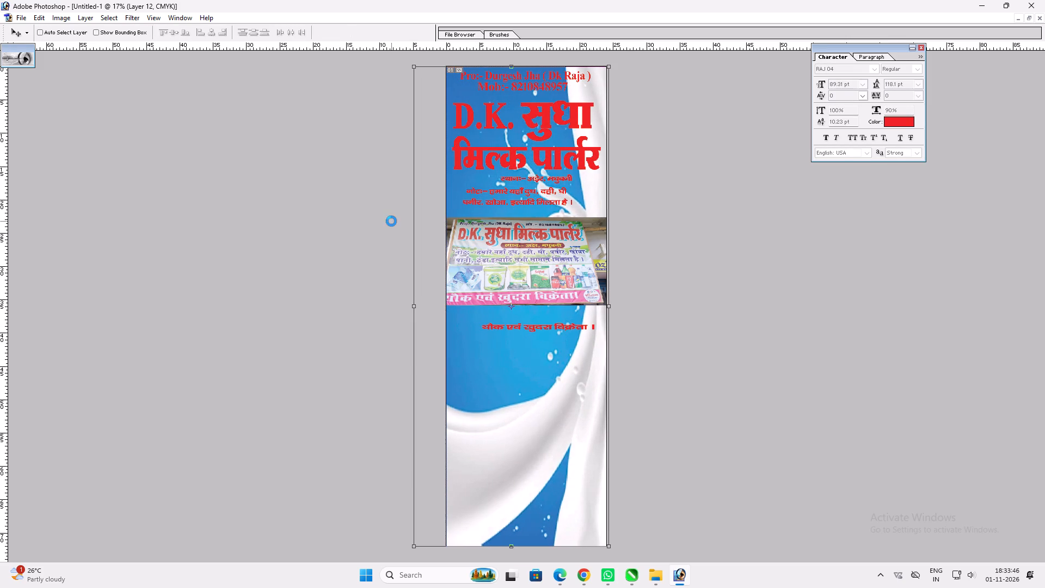
Select the reference photo layer and send it to the bottom of the layer stack, behind the milk background.
key(ctrl+0)
key(ctrl+0)
key(ctrl+plus)
key(ctrl+plus)
key(ctrl+plus)
key(space)
key(space)
key(space)
key(space)
key(space)
key(space)
key(space)
key(space)
key(space)
key(space)
key(space)
key(space)
key(space)
key(space)
key(space)
key(space)
key(space)
key(space)
key(space)
drag(446, 226, 453, 429)
right_drag(427, 330, 428, 330)
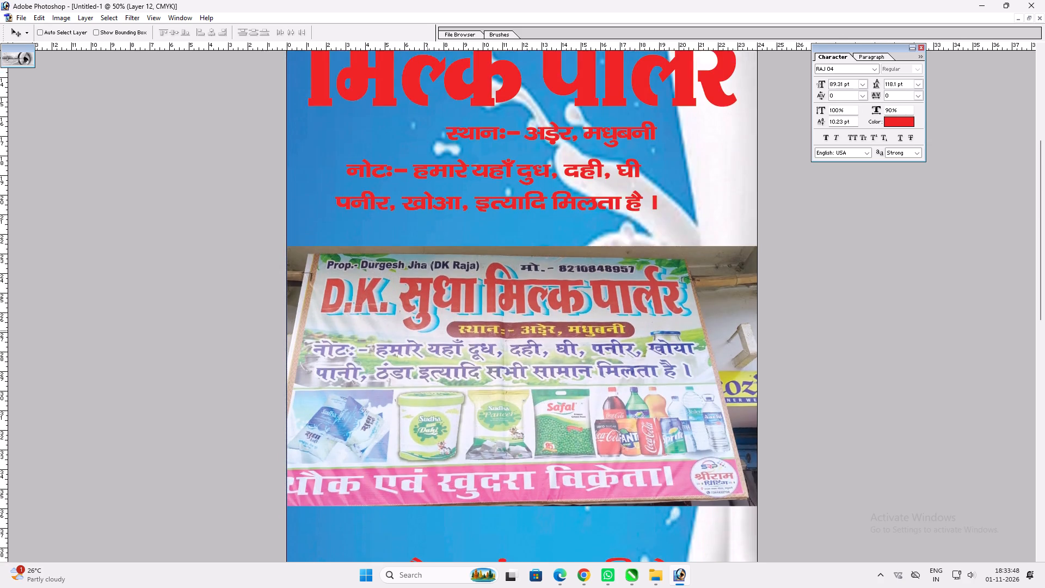
right_drag(428, 330, 434, 331)
drag(452, 336, 463, 340)
key(v)
ctrl+click(539, 274)
key(ctrl+shift+bracketleft)
Add a new layer and stroke the whole canvas outline on it with a 90 px wide border, then deselect.
key(ctrl+plus)
key(ctrl+plus)
key(ctrl+plus)
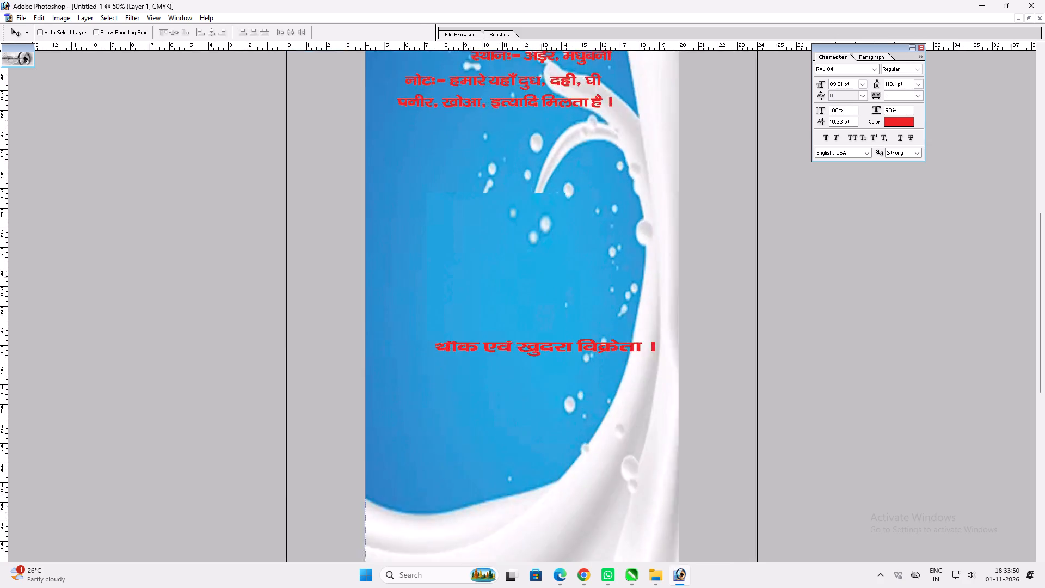
key(space)
key(space)
key(space)
key(space)
key(space)
key(space)
key(space)
key(space)
key(space)
right_click(475, 271)
drag(493, 275, 502, 278)
key(v)
key(ctrl+a)
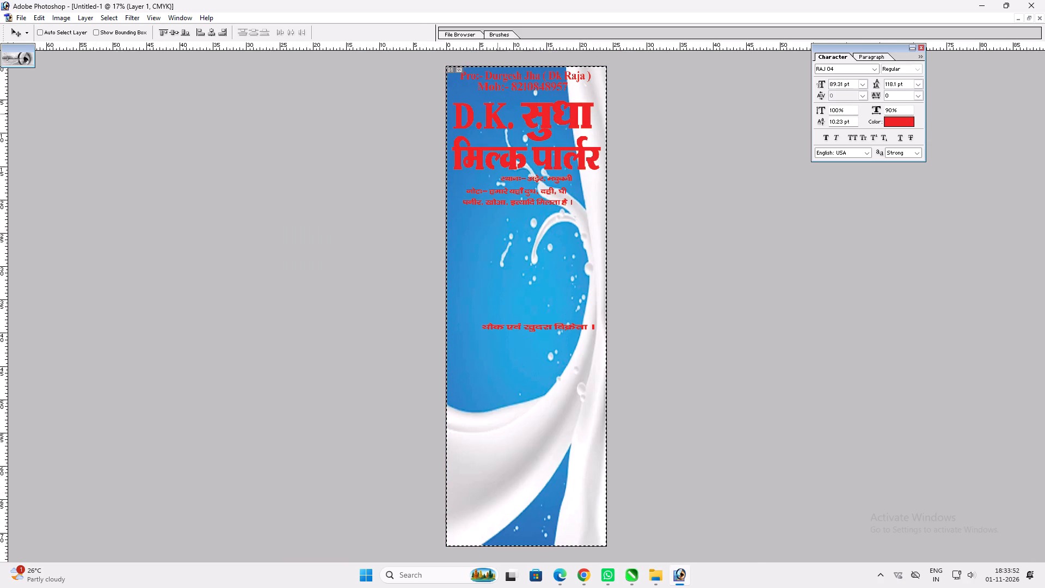
key(alt+l)
key(alt+l)
key(alt+e)
key(s)
key(alt+l)
key(alt+w)
key(alt+l)
key(alt+e)
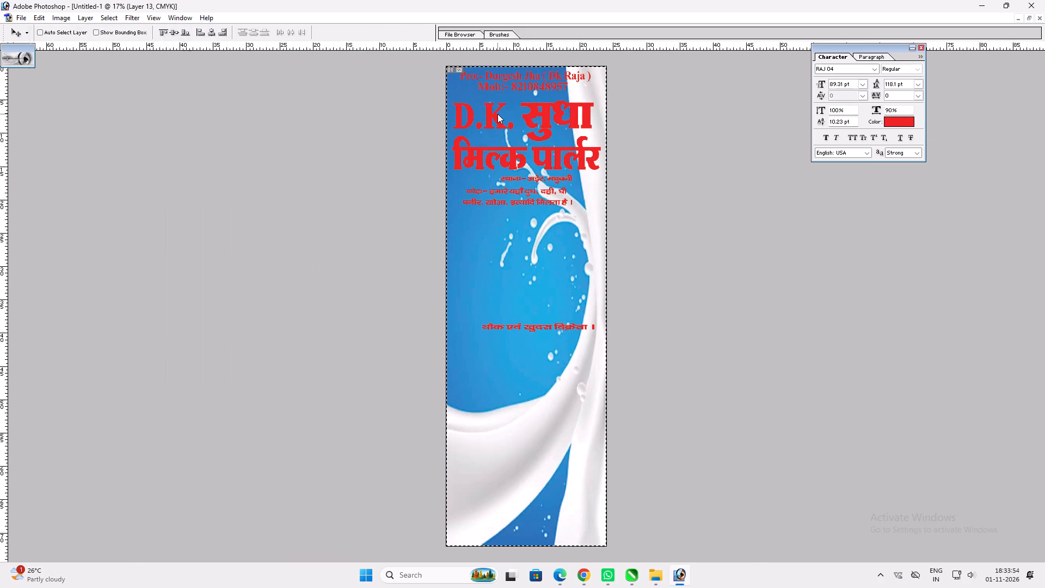
key(s)
text(90)
key(Return)
key(ctrl+d)
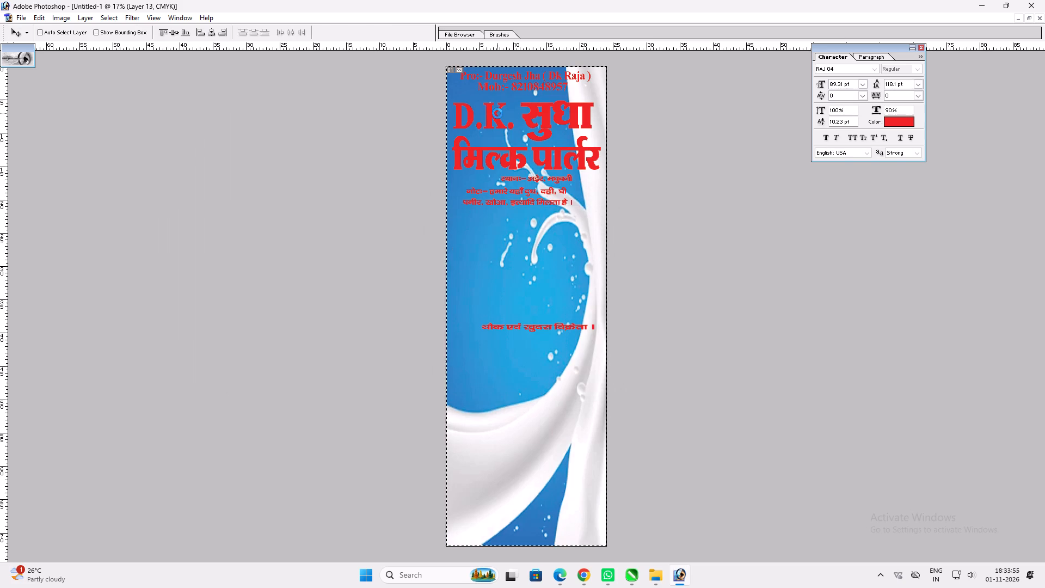
Give the border layer a red colour overlay at 100% opacity and a yellow outside stroke, with satin switched off.
key(alt+l)
key(alt+t)
key(alt+y)
key(k)
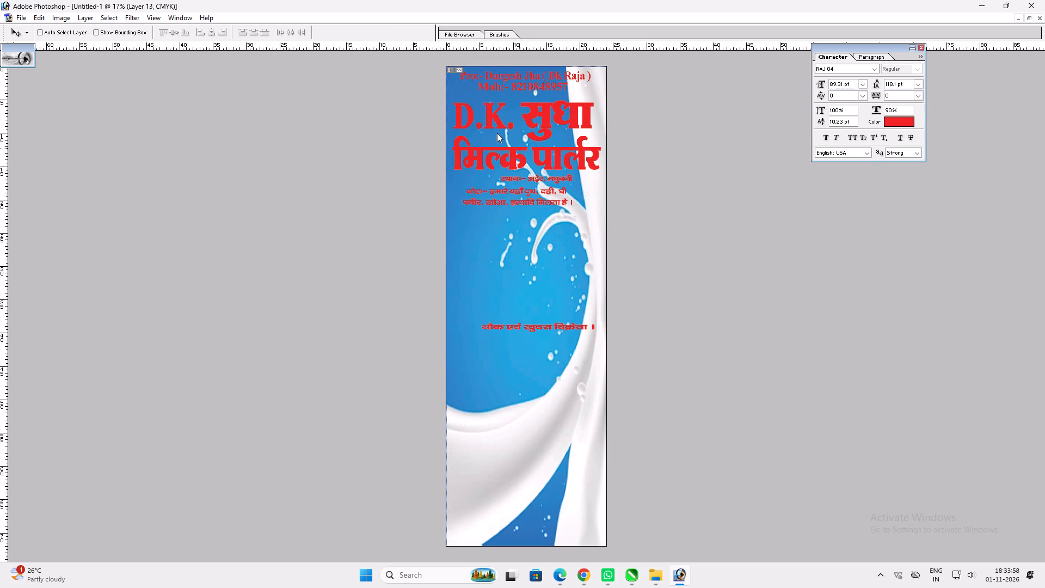
scroll(560, 311, up, 7)
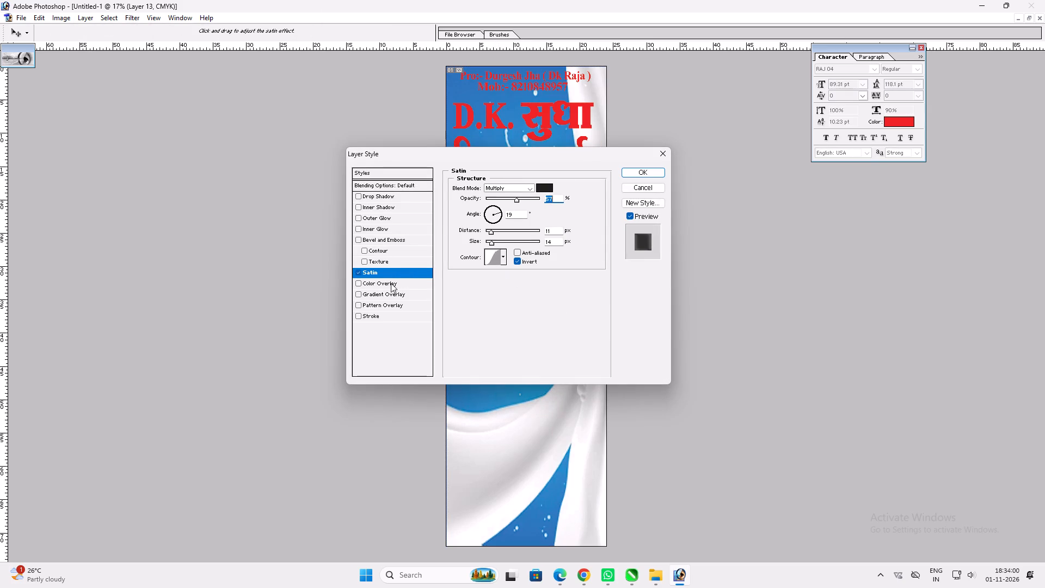
click(360, 274)
click(378, 284)
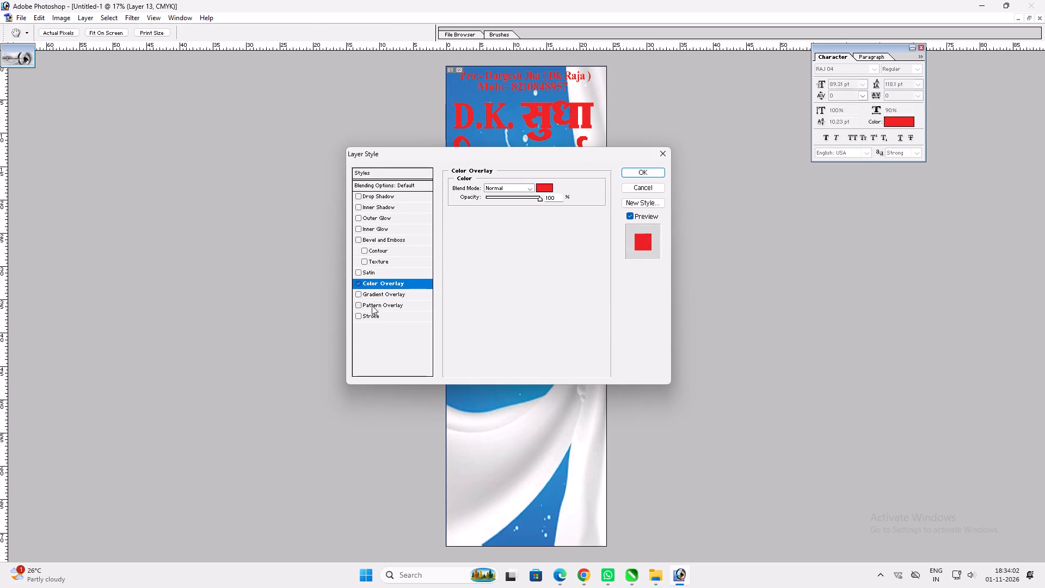
click(371, 313)
click(484, 249)
key(Tab)
key(0)
key(Return)
key(Return)
key(Return)
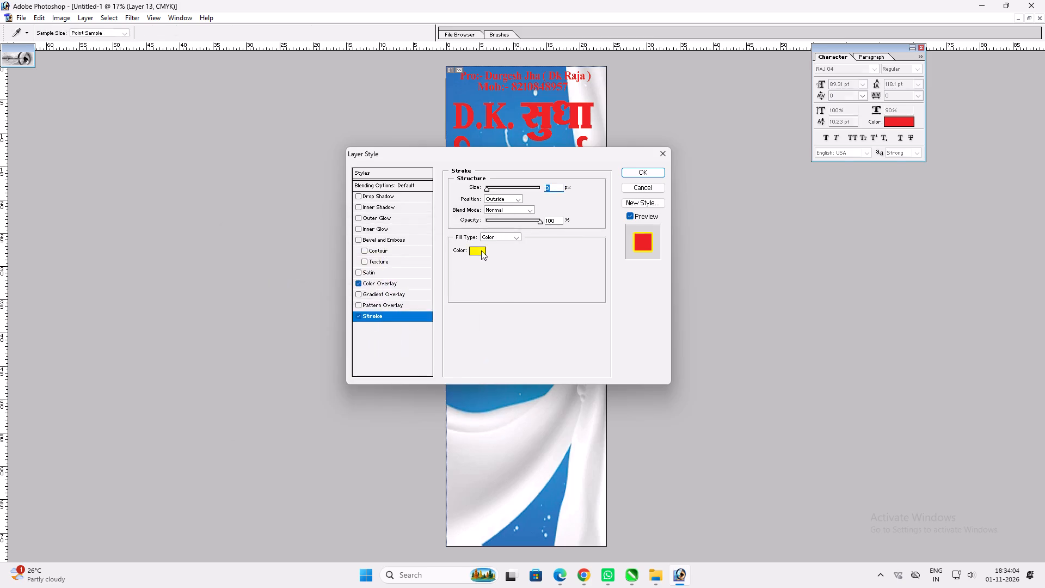
Bring the border layer to the top of the layer stack.
key(ctrl+shift+bracketright)
key(ctrl+plus)
key(ctrl+plus)
key(space)
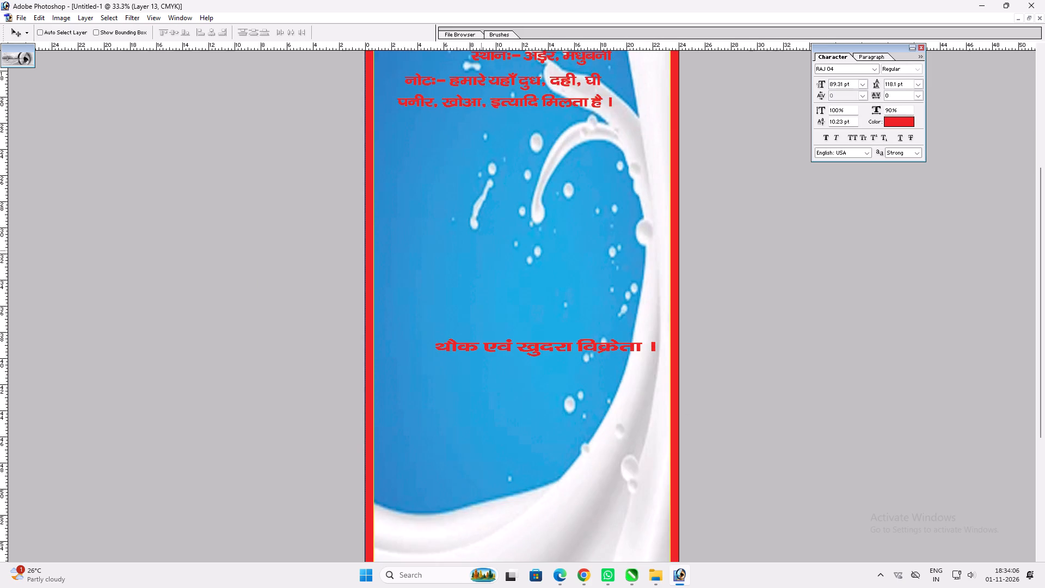
Increase the thickness of the border layer's yellow stroke.
key(alt+l)
key(alt+y)
key(k)
scroll(584, 293, up, 6)
key(Return)
Stretch the "D.K. सुधा" title slightly taller and nudge it into place above "मिल्क पार्लर".
key(v)
key(space)
key(space)
key(space)
key(space)
key(space)
key(space)
key(space)
key(space)
key(space)
drag(510, 215, 433, 457)
drag(514, 164, 512, 247)
ctrl+click(522, 154)
key(ctrl+t)
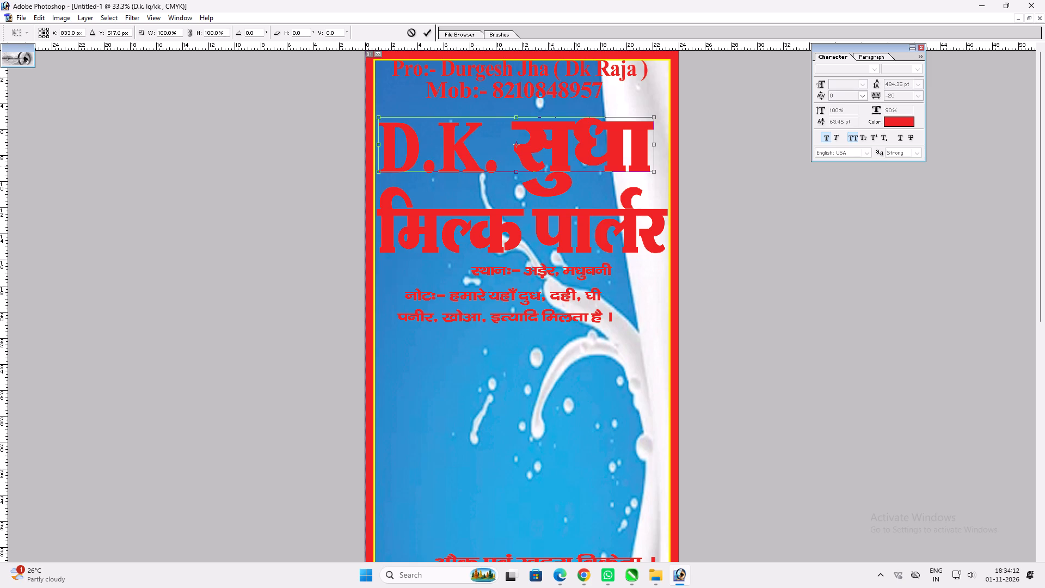
shift+drag(552, 166, 550, 171)
key(shift+Return)
key(v)
drag(548, 172, 551, 167)
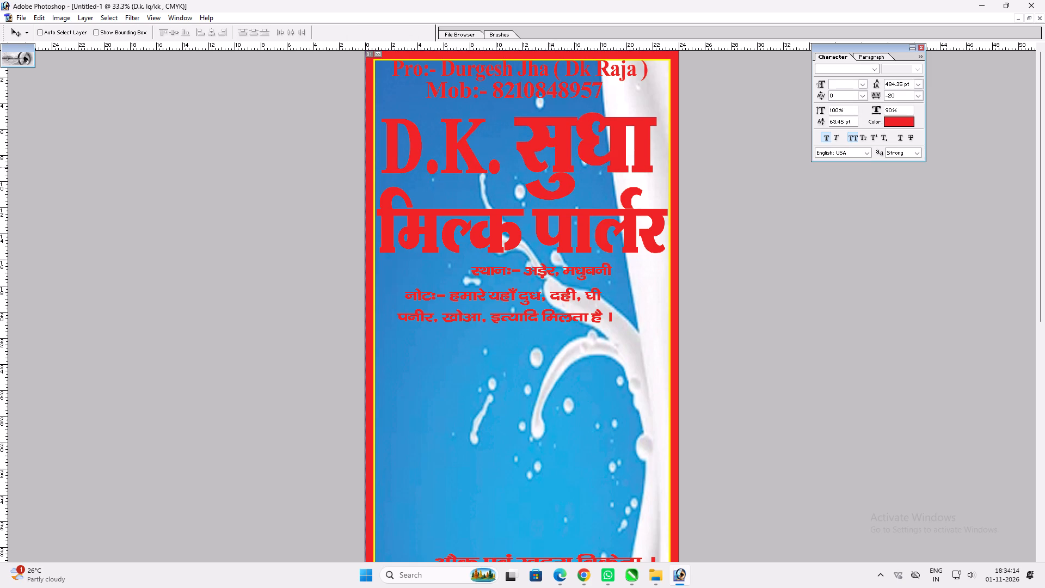
key(alt+l)
text(yg)
click(491, 211)
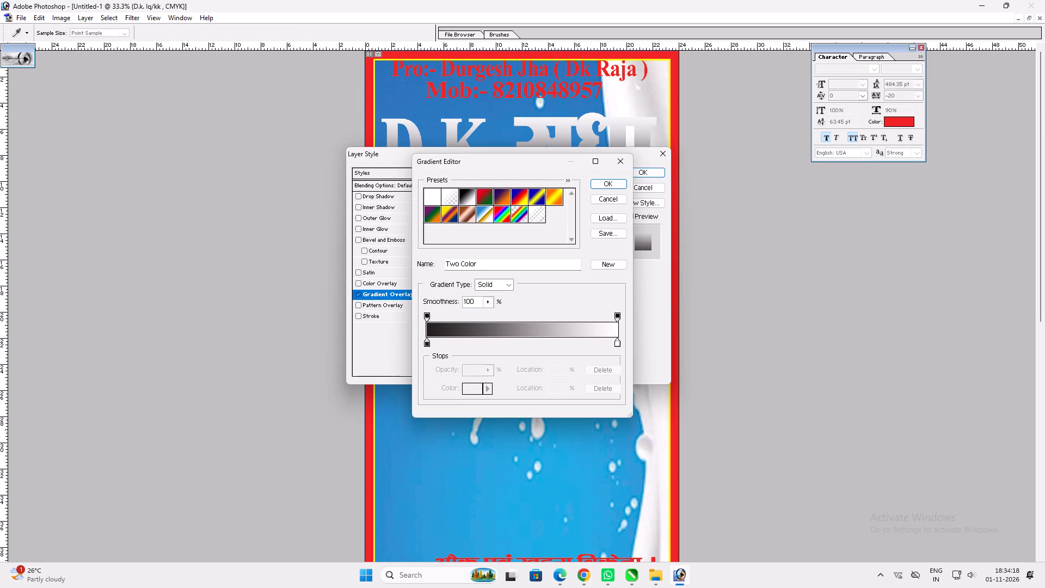
drag(426, 346, 484, 350)
click(464, 389)
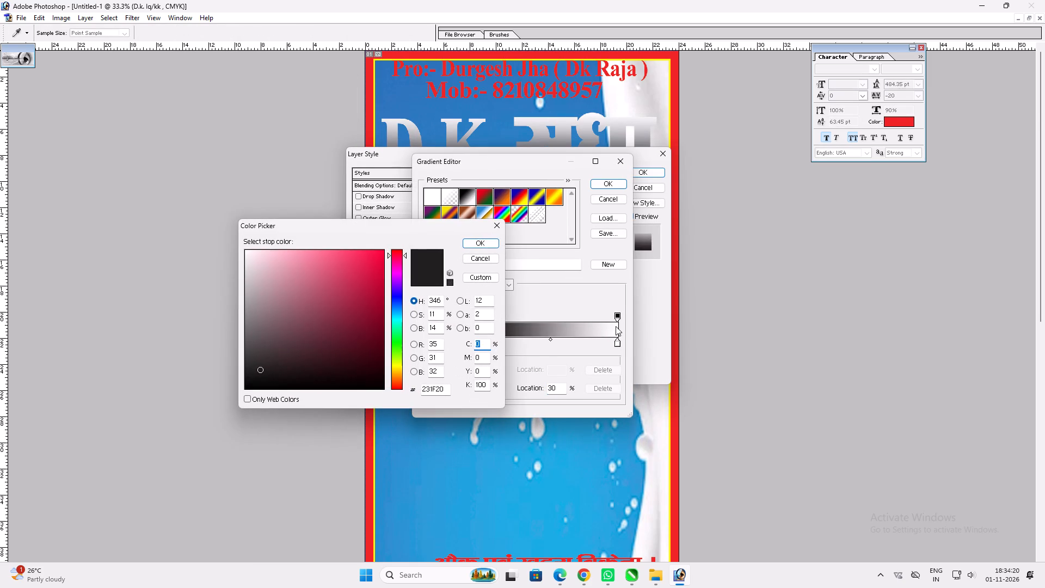
text(100)
key(Tab)
key(Tab)
key(Tab)
key(shift+Tab)
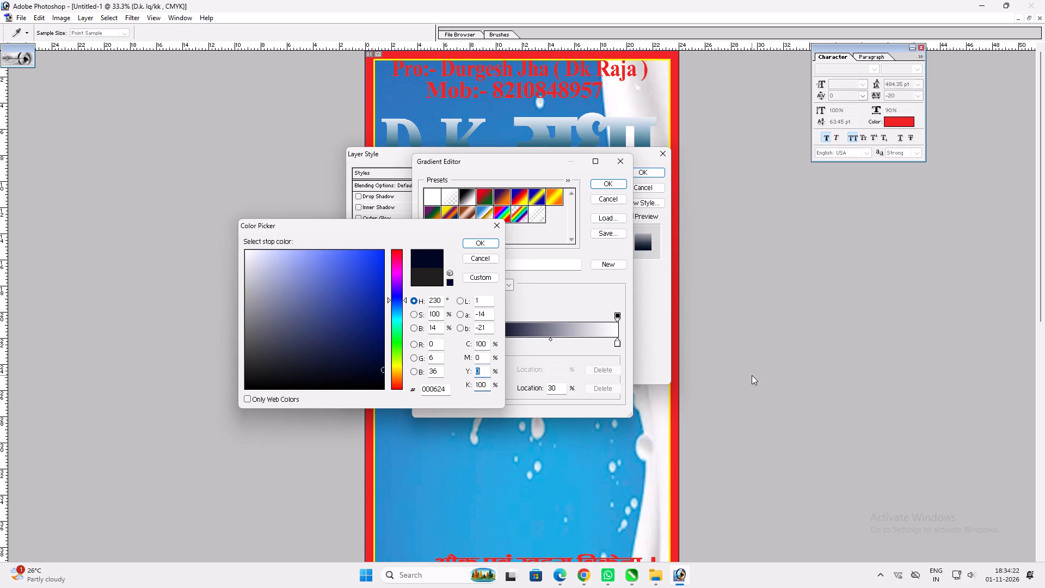
key(shift+Tab)
key(shift+Tab)
key(0)
key(Tab)
text(1001)
key(Tab)
text(00)
key(Tab)
text(60)
key(Return)
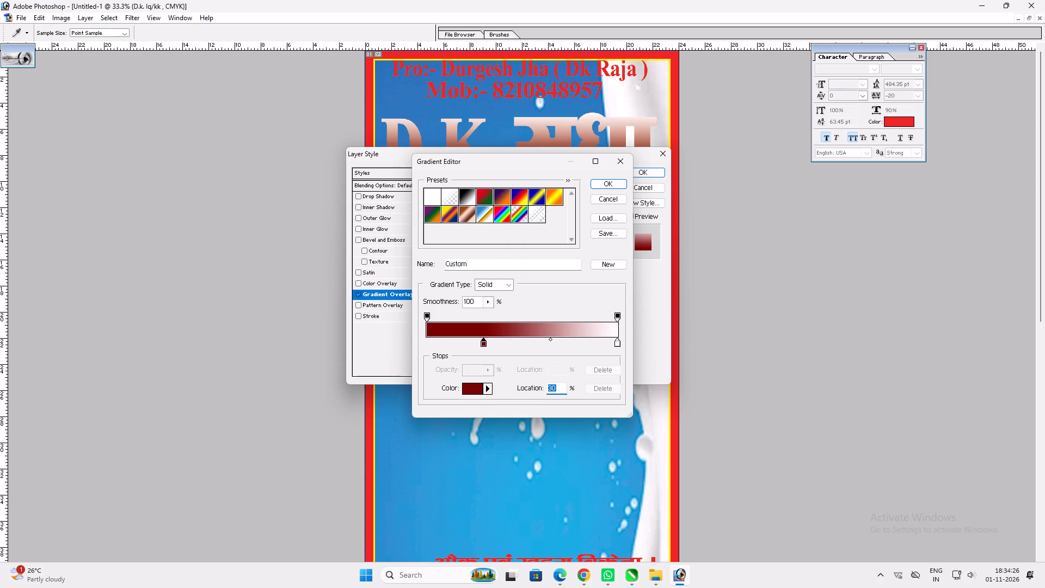
Move the gradient's white stop to 70% and colour it with the red sampled from the sign's border.
drag(619, 344, 557, 338)
click(467, 383)
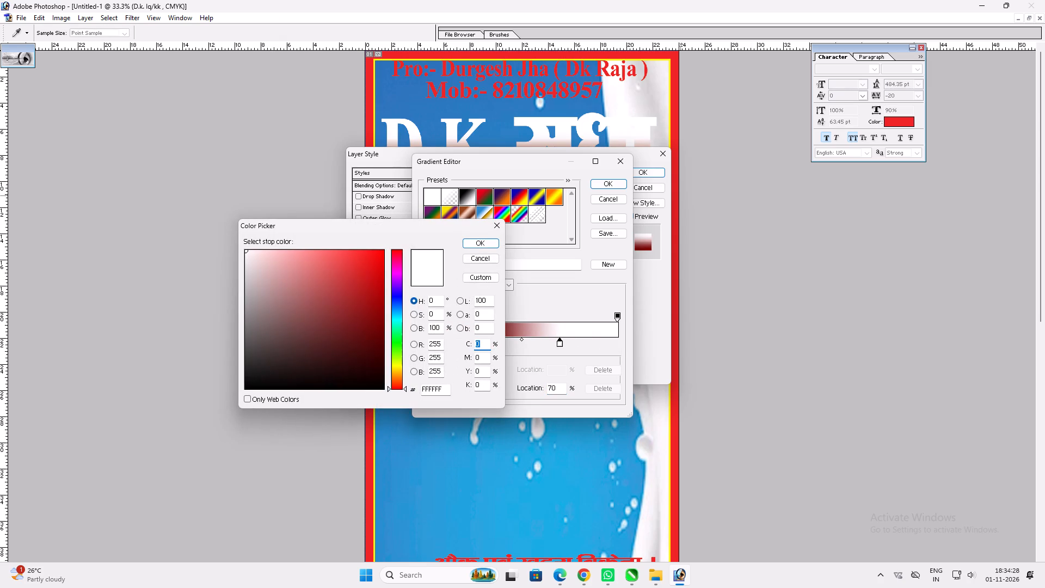
click(678, 197)
key(Return)
key(Return)
click(384, 316)
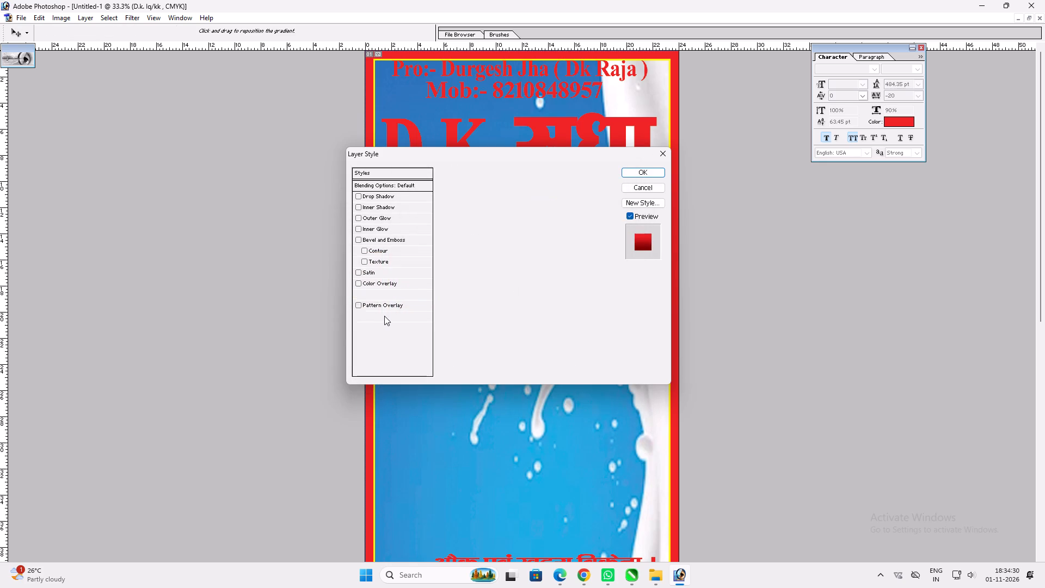
click(478, 252)
drag(351, 275, 162, 173)
key(Return)
scroll(435, 256, up, 3)
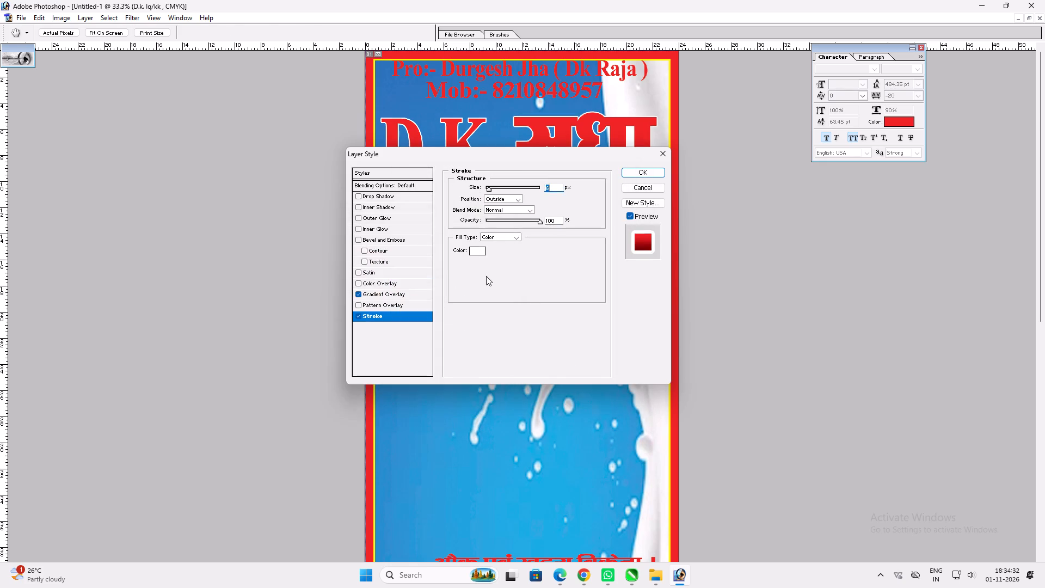
key(Return)
Stretch the "D.K. सुधा" title to about 101% height and move it down, closer to "मिल्क पार्लर".
key(v)
key(ctrl+t)
shift+click(572, 112)
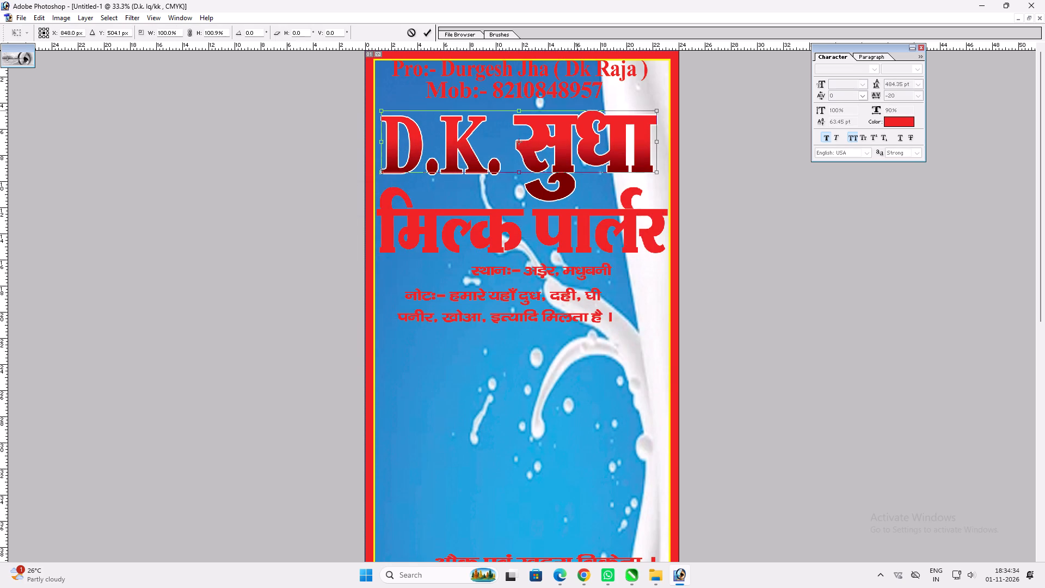
key(shift+Return)
key(v)
drag(572, 130, 575, 142)
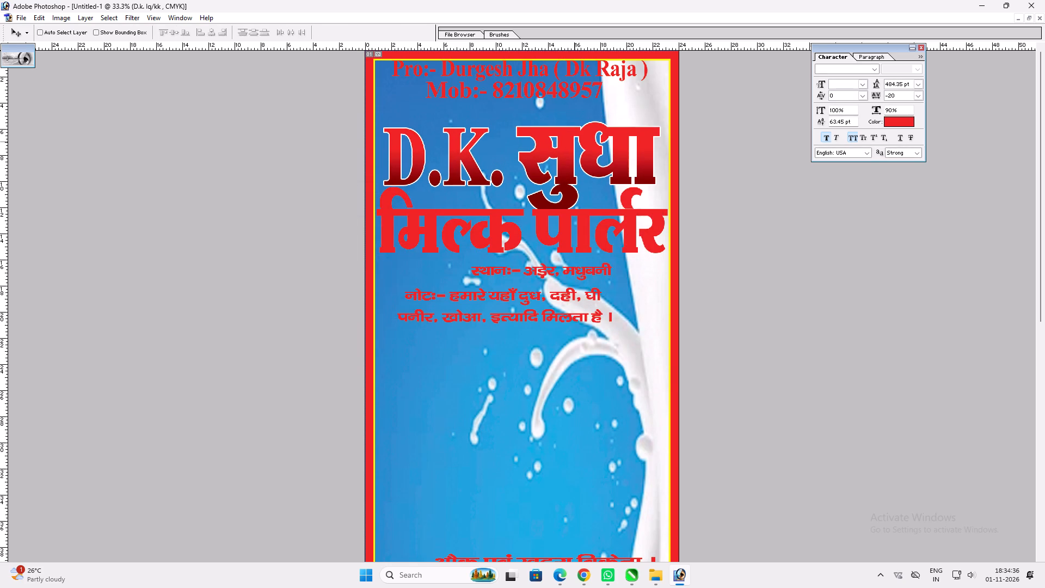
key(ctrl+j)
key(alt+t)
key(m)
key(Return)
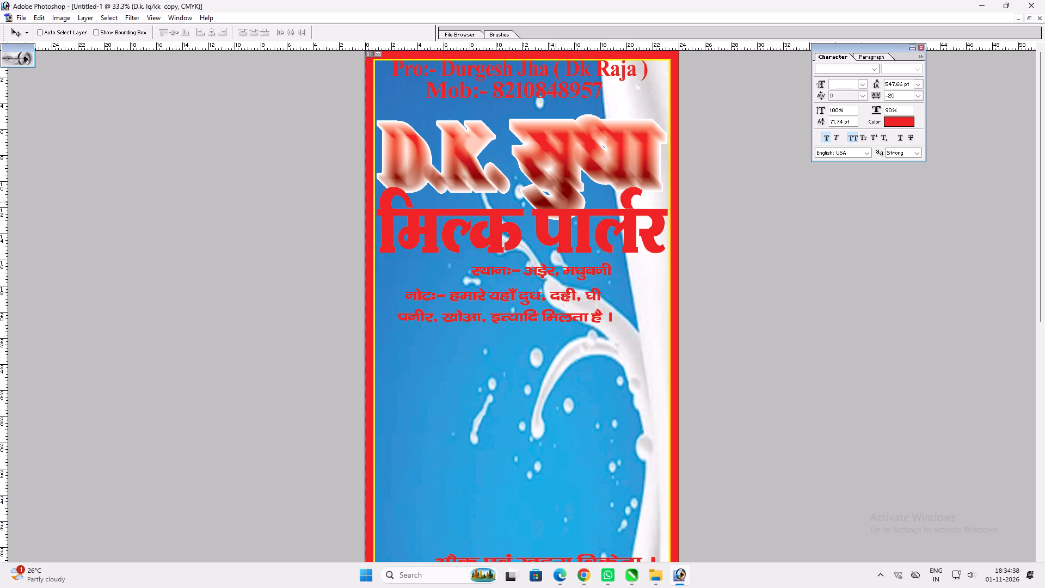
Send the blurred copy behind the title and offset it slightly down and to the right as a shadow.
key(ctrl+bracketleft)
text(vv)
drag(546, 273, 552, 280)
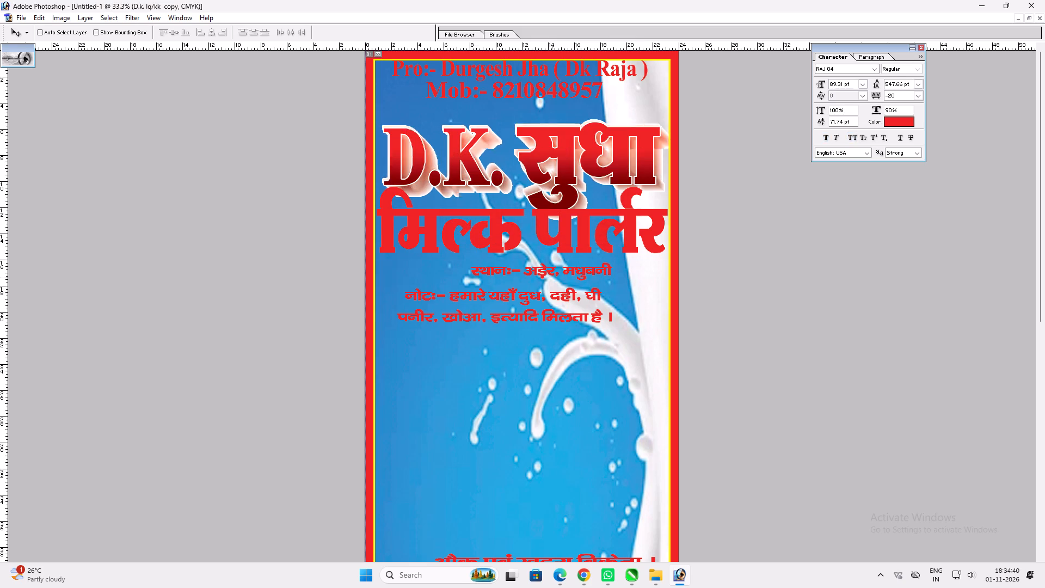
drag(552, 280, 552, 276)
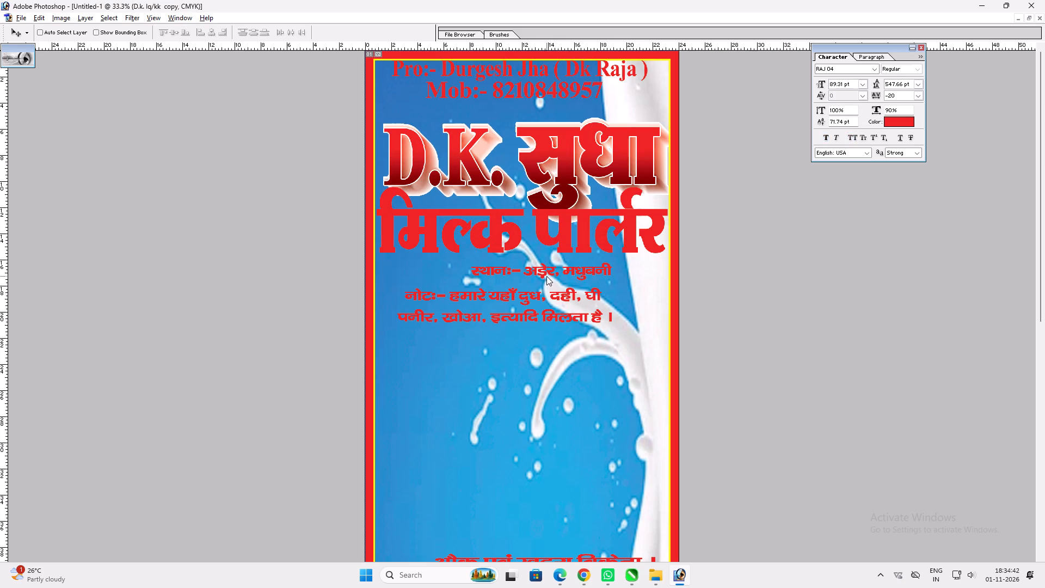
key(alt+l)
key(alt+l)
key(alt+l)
text(vv)
right_click(466, 159)
click(479, 161)
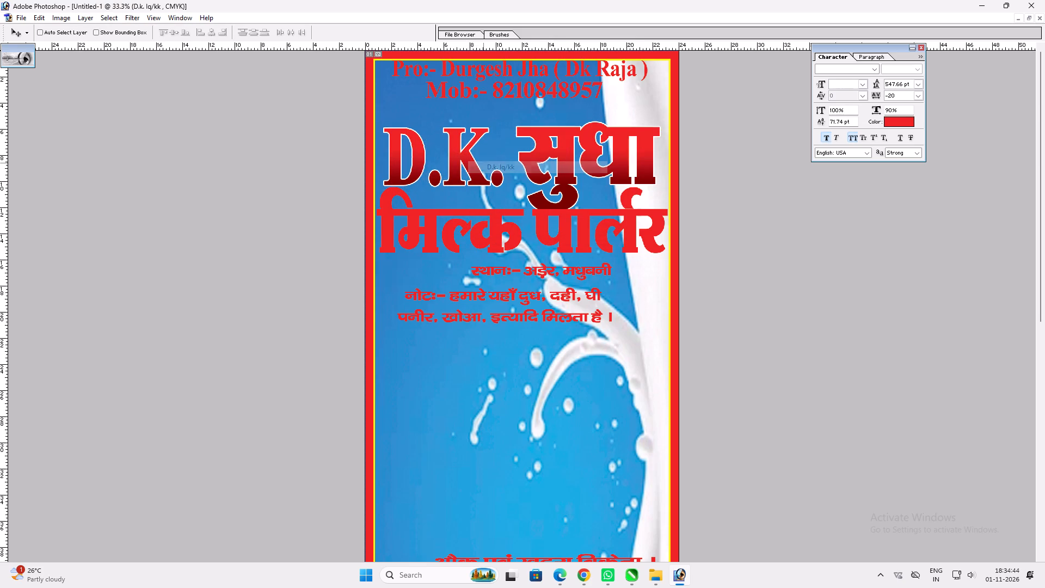
key(alt+l)
text(yg)
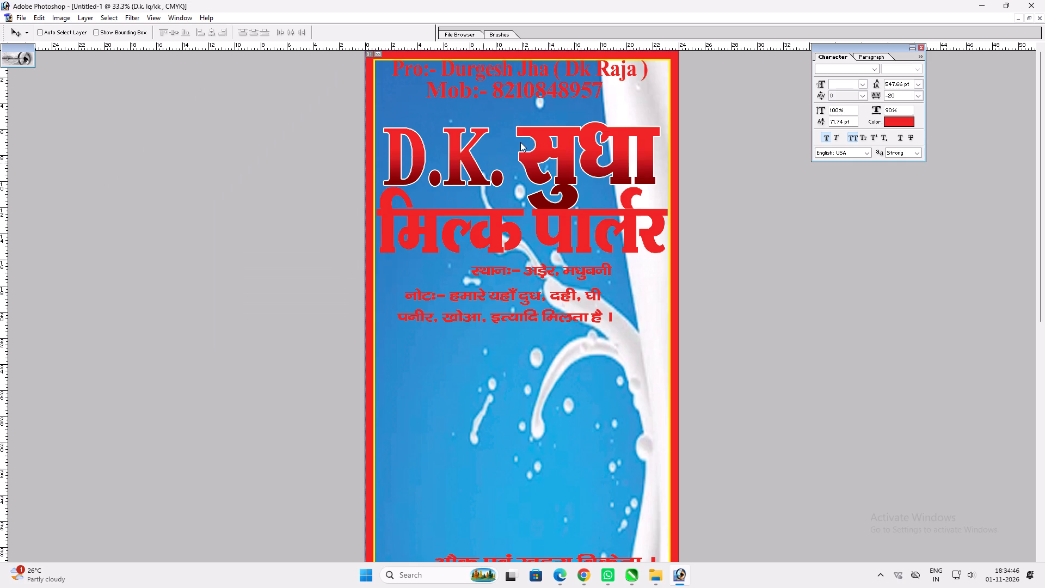
click(534, 207)
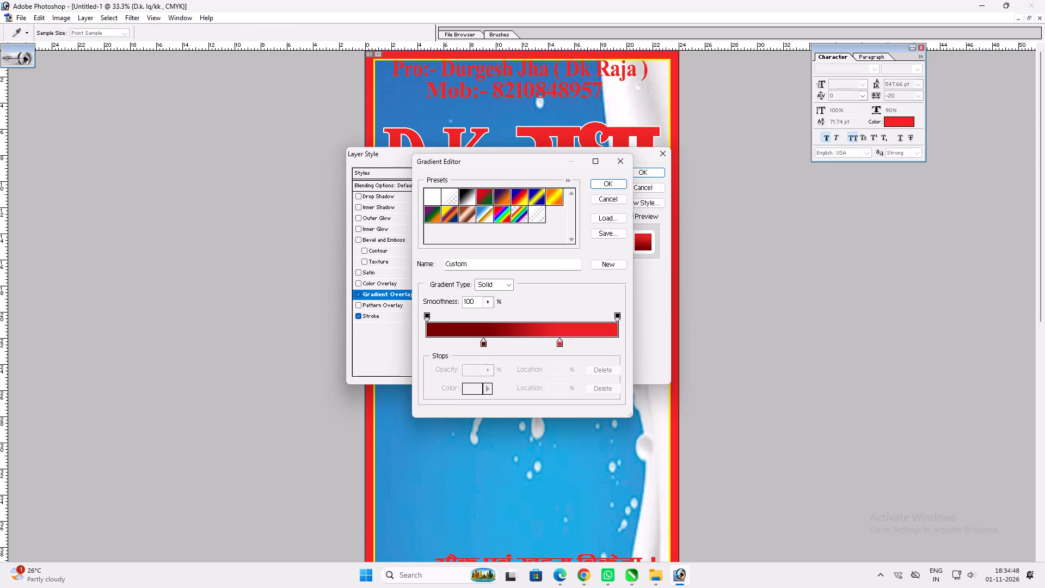
click(483, 346)
click(474, 384)
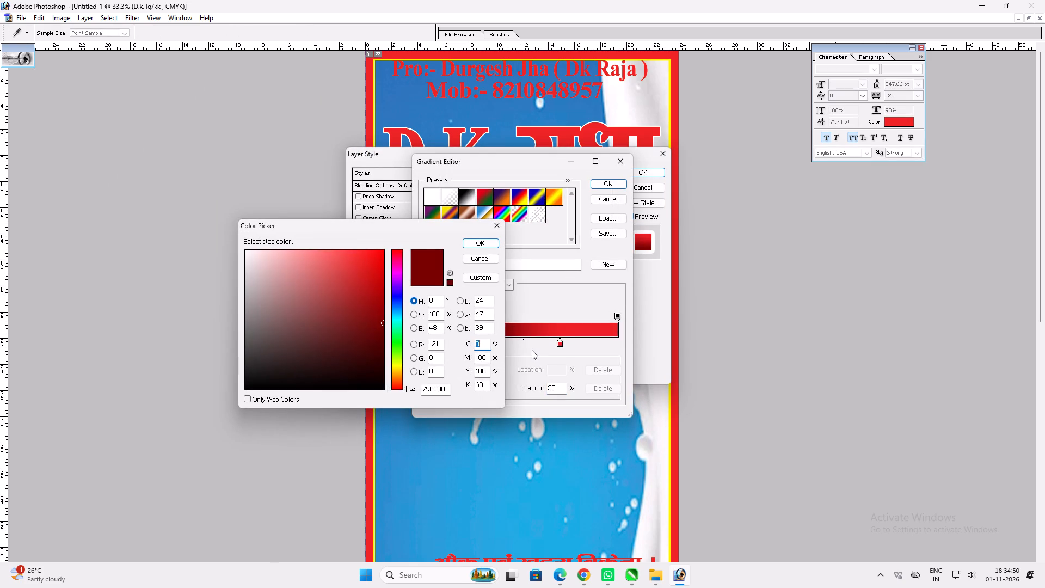
key(Tab)
key(0)
key(Tab)
key(1)
text(00)
key(Tab)
key(0)
key(Return)
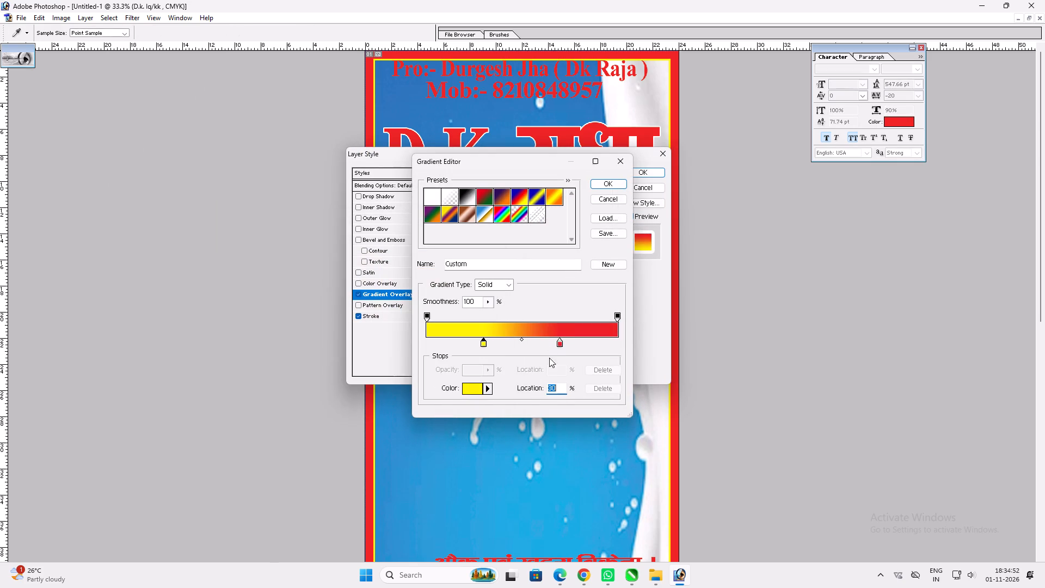
Recolour the gradient's 70% stop to white and accept the gradient.
click(557, 343)
click(480, 387)
drag(343, 307, 107, 127)
key(Return)
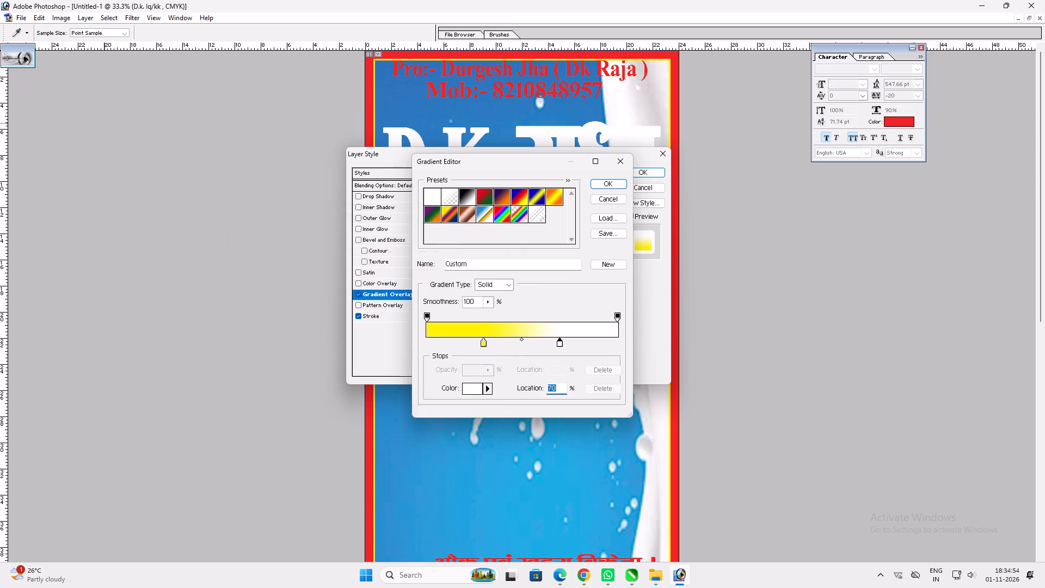
key(Return)
click(397, 316)
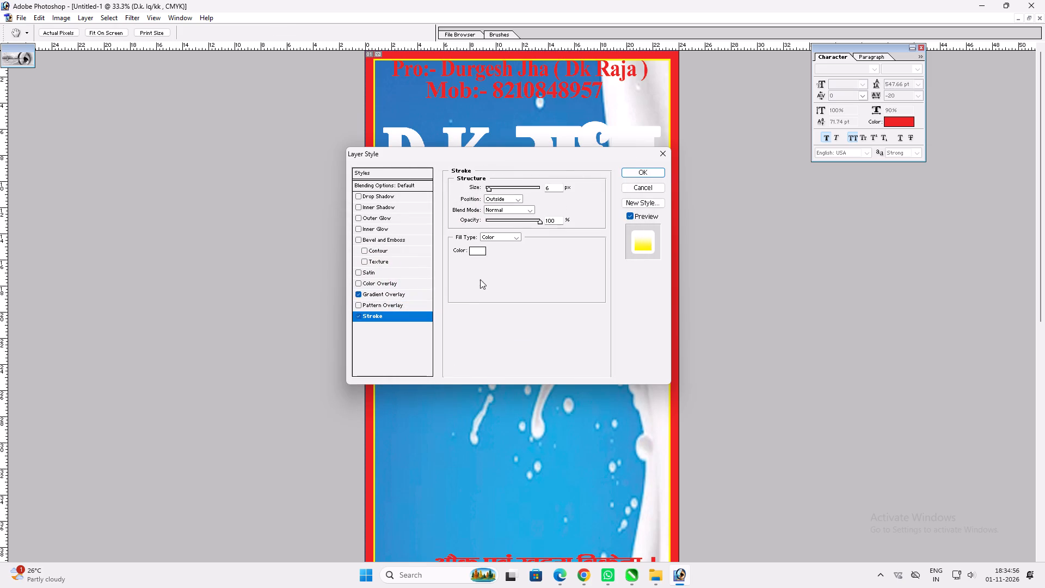
click(478, 250)
drag(350, 303, 515, 454)
key(Return)
drag(598, 160, 598, 313)
scroll(586, 329, up, 2)
scroll(592, 413, down, 1)
scroll(592, 413, up, 1)
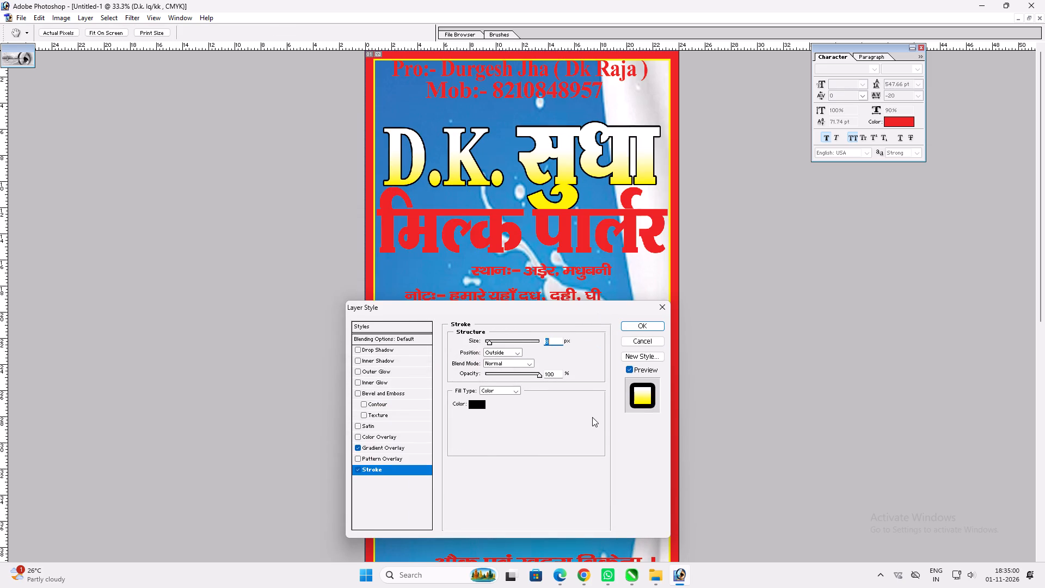
Add an inner bevel to the "D.K. सुधा" title with the Chisel Hard technique and a size of 16 px.
click(410, 394)
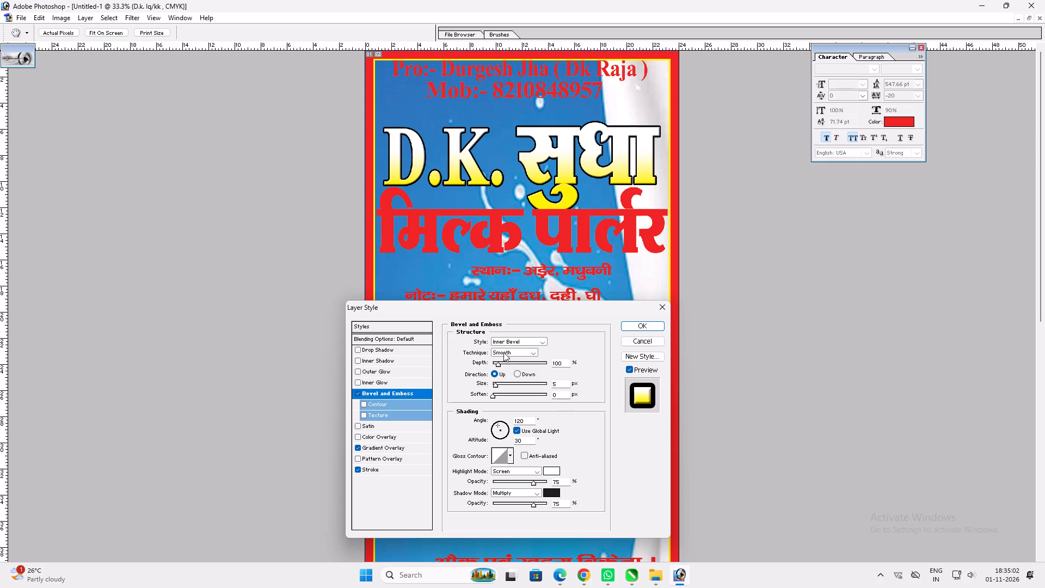
click(503, 352)
click(513, 367)
click(499, 382)
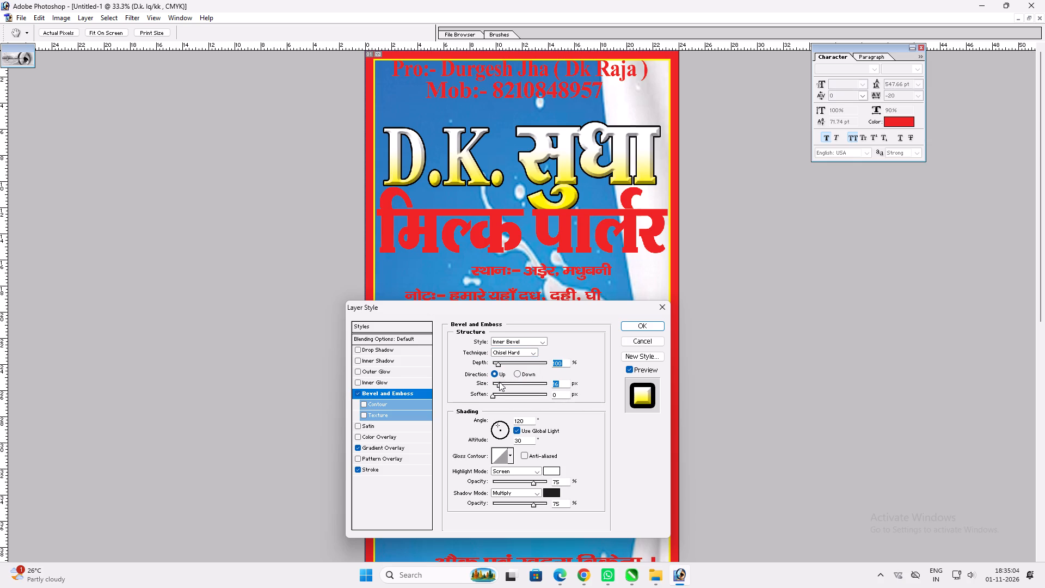
Turn on the bevel's contour, set its range to 100% and pick a different contour preset.
click(416, 401)
drag(500, 364, 575, 358)
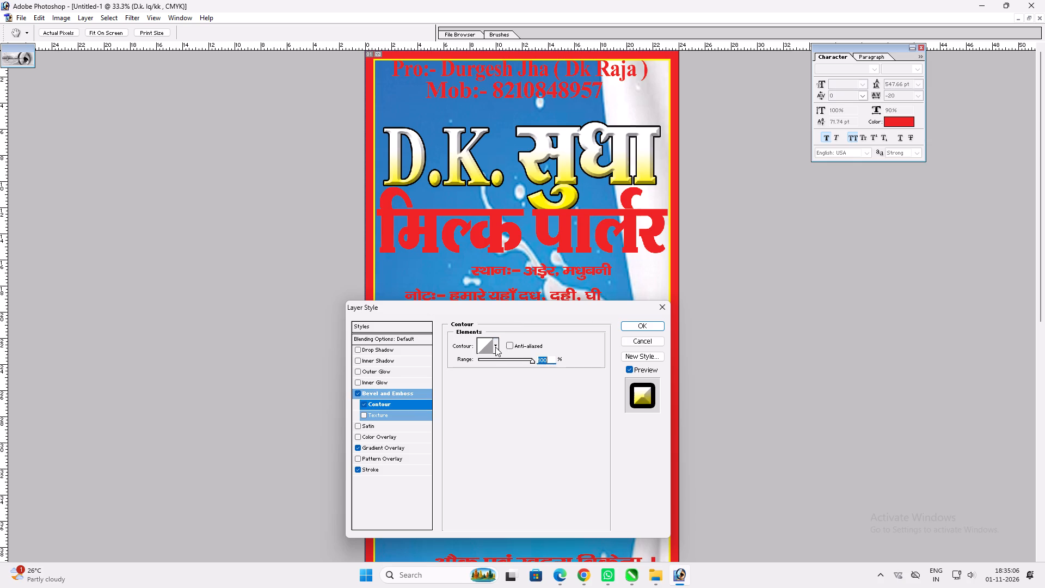
click(495, 347)
click(520, 367)
Recolour the bevel's shadow to cyan, C 100, M 0, Y 0, K 0, and lower its opacity to about 45%.
click(394, 391)
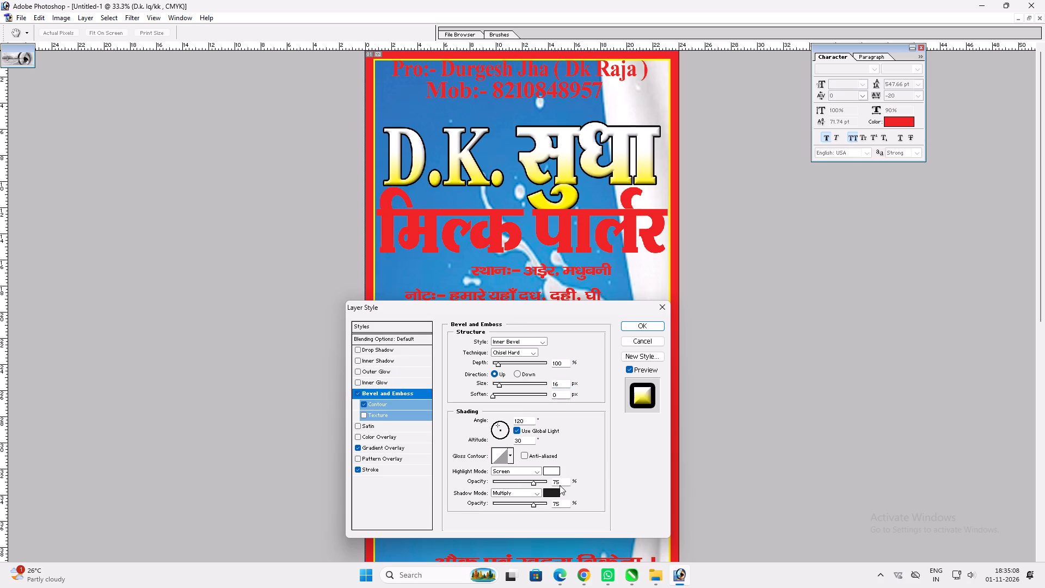
click(552, 488)
key(1)
text(00)
key(Tab)
key(Tab)
key(Tab)
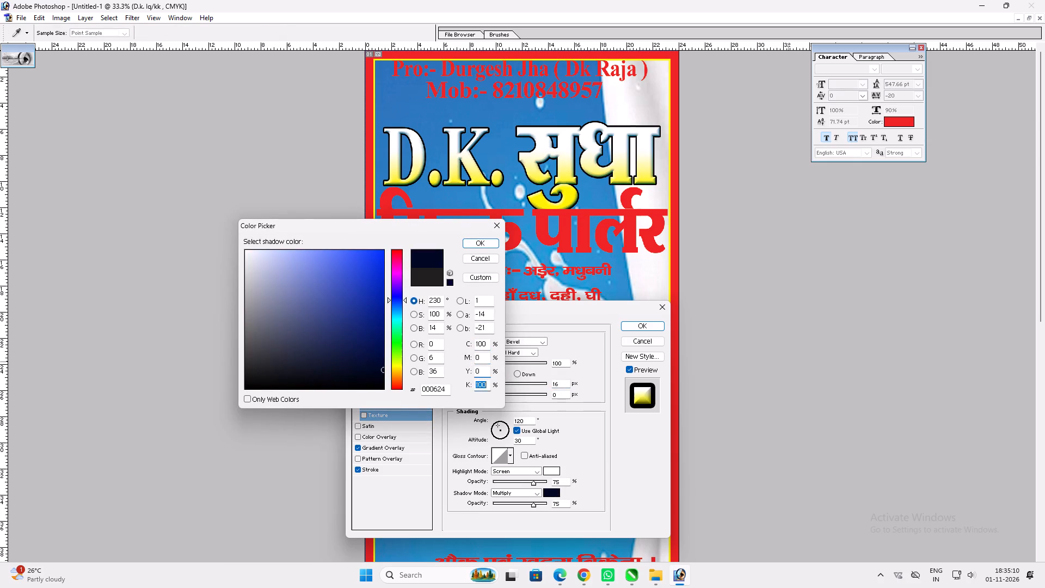
key(0)
key(Return)
drag(532, 502, 518, 504)
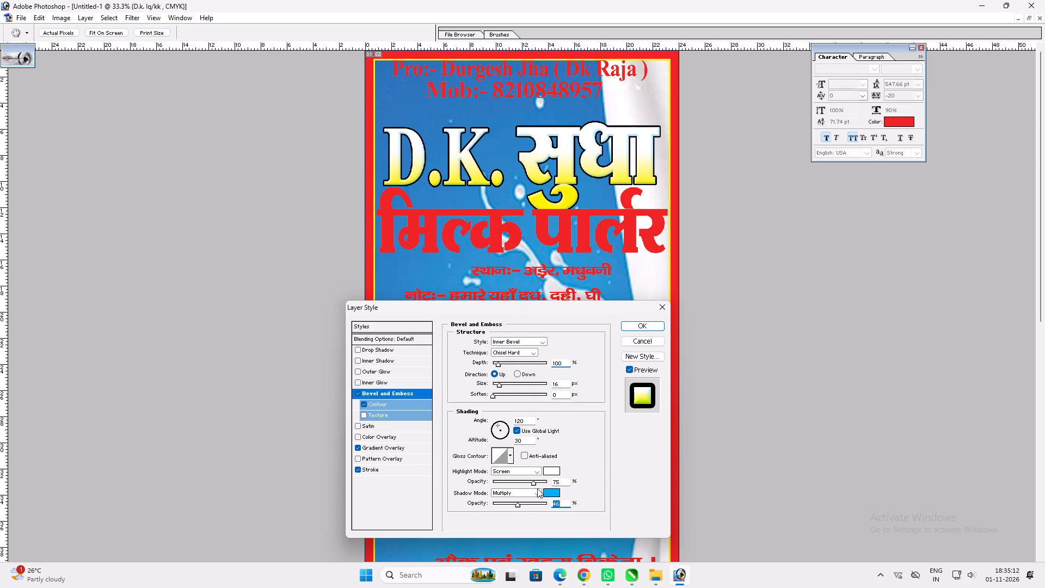
Recolour the bevel's highlight to cyan with C 100, reduce the highlight opacity and apply the title's layer style.
click(551, 470)
key(1)
key(0)
key(0)
key(Tab)
key(Tab)
key(Return)
click(526, 485)
key(Return)
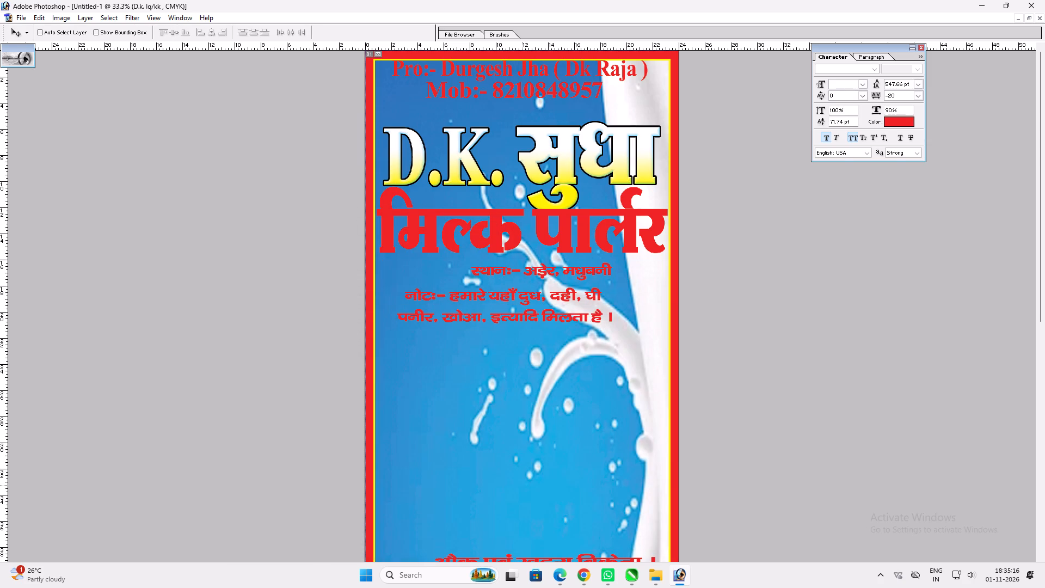
key(ctrl+j)
key(alt+t)
text(bm)
key(Return)
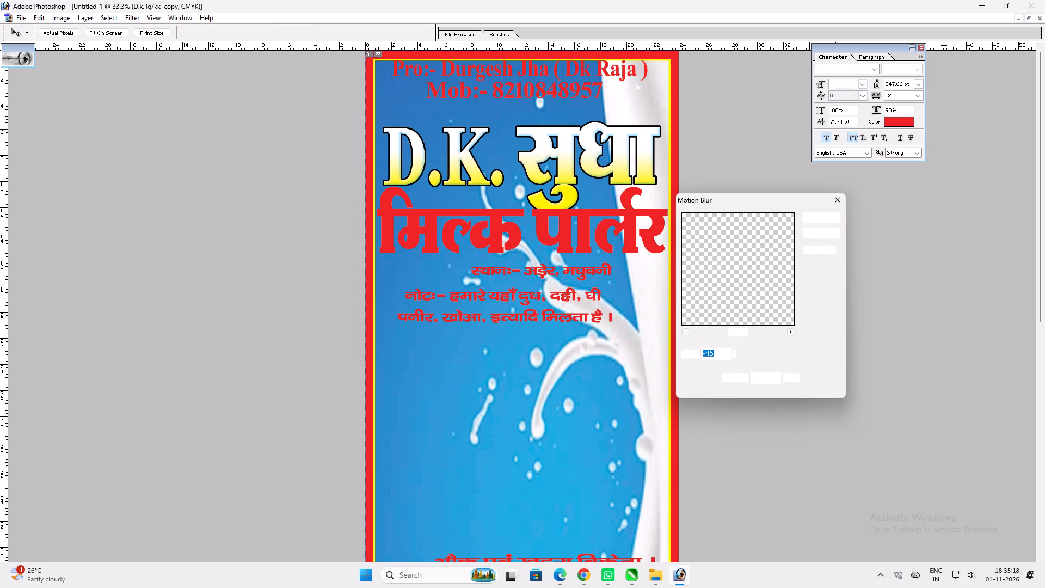
drag(753, 362, 749, 364)
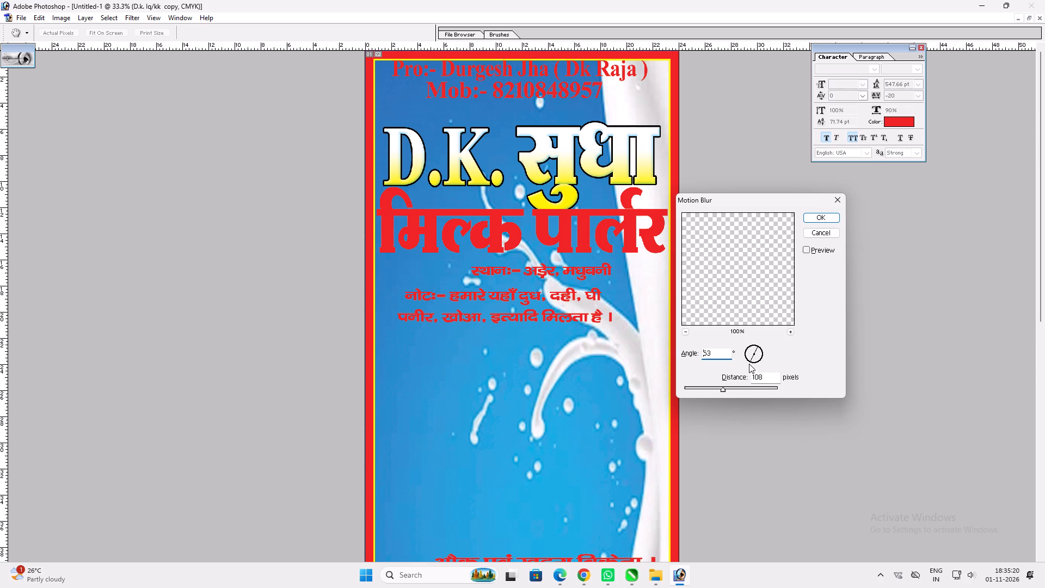
drag(749, 364, 747, 365)
drag(718, 388, 711, 390)
key(Return)
key(ctrl+bracketleft)
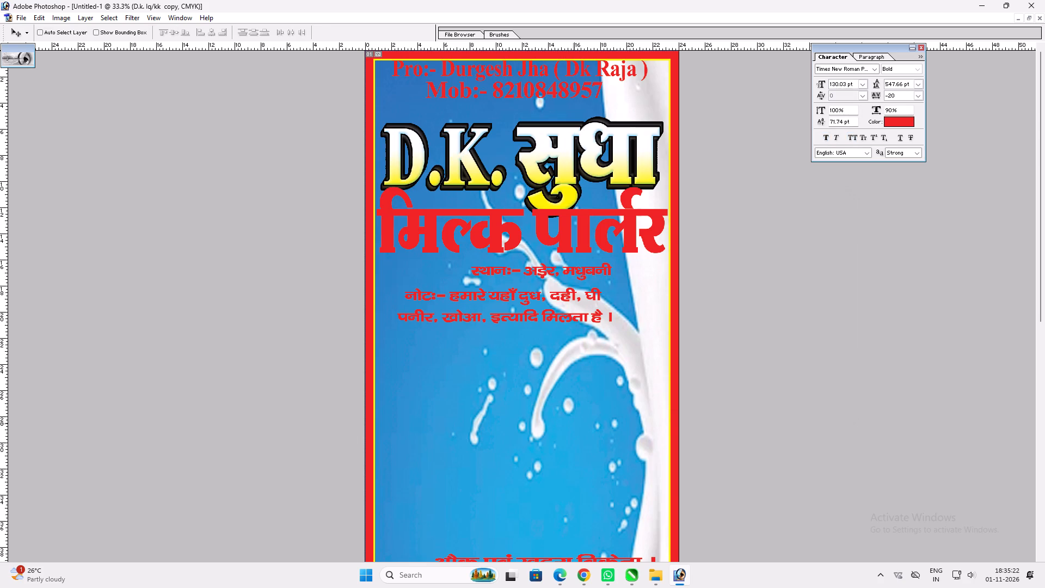
key(v)
click(565, 333)
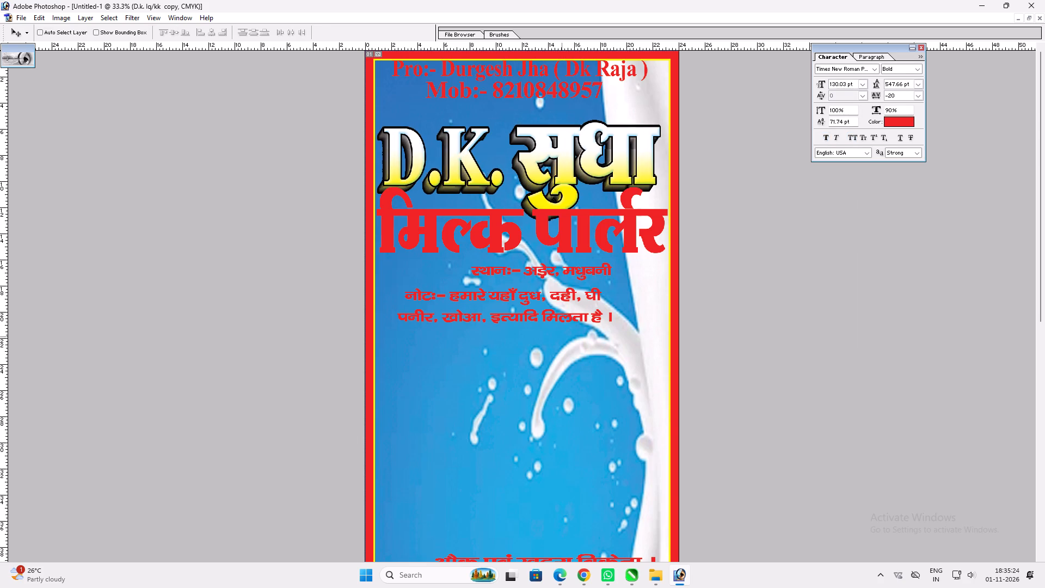
Add a black colour overlay to the blurred copy of the "D.K. सुधा" title.
key(alt+l)
key(alt+y)
key(n)
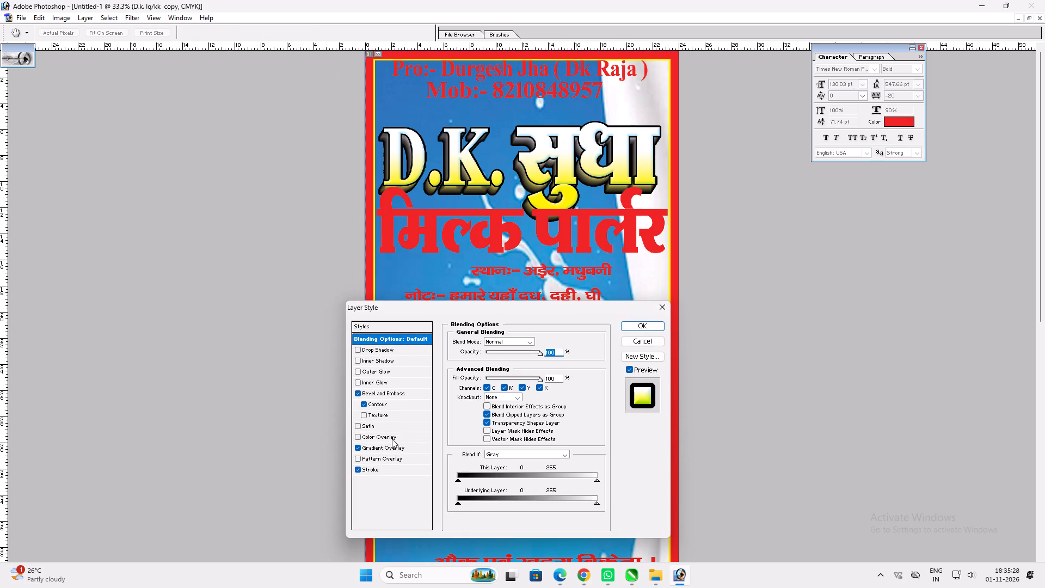
click(392, 439)
click(542, 342)
drag(328, 361, 580, 500)
key(Return)
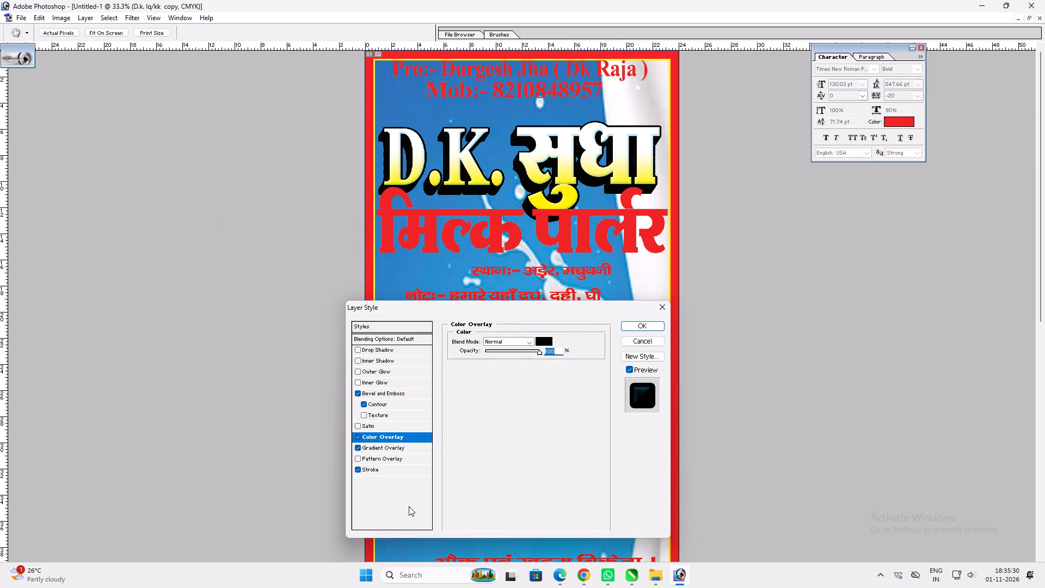
Recolour the blurred copy's stroke to cyan, C 100, M 0, Y 0, K 0.
click(378, 468)
click(482, 405)
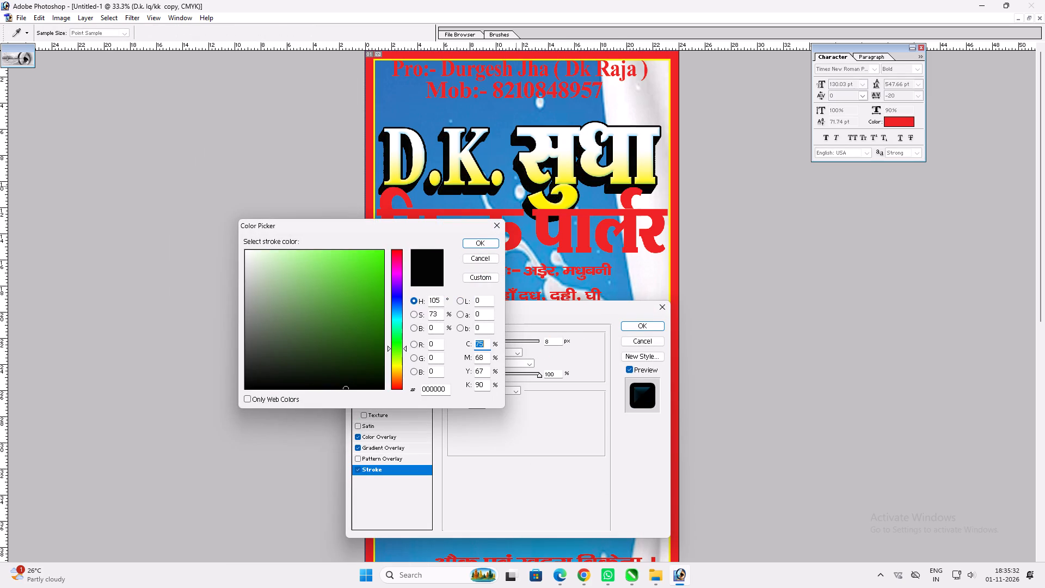
click(499, 155)
key(Tab)
key(shift+Tab)
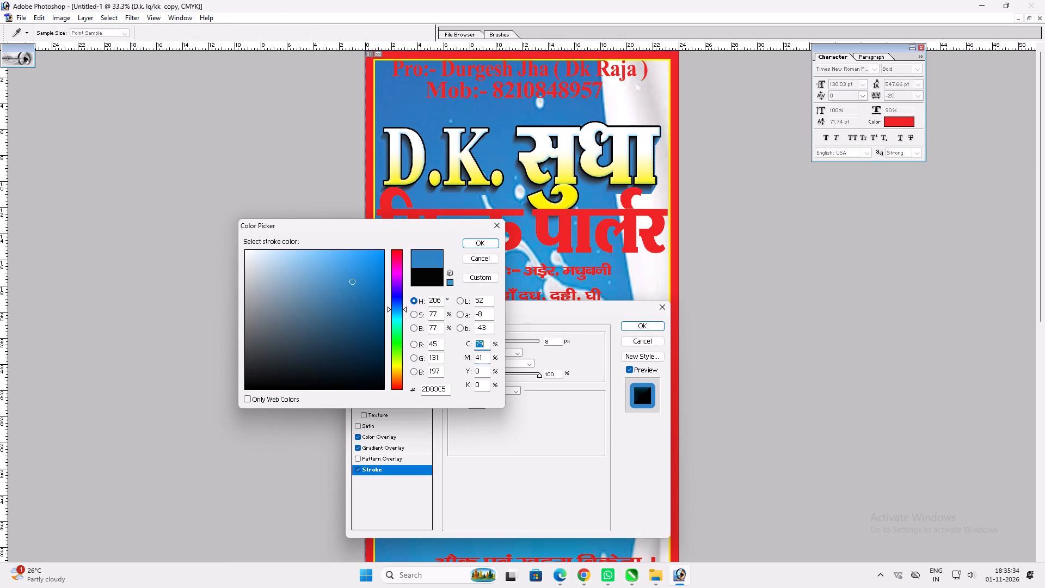
key(1)
text(00)
key(Tab)
key(0)
key(Tab)
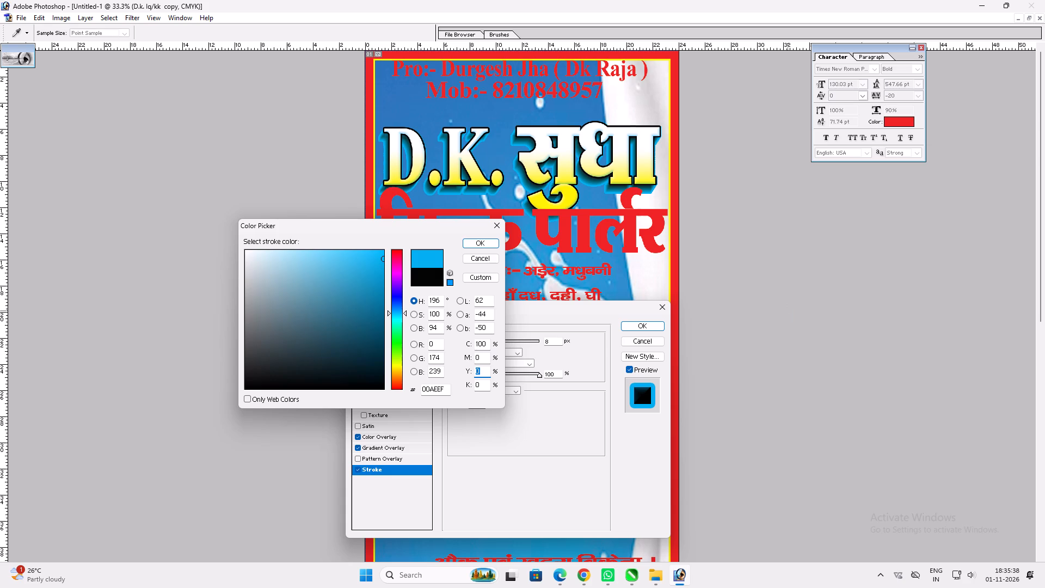
key(Return)
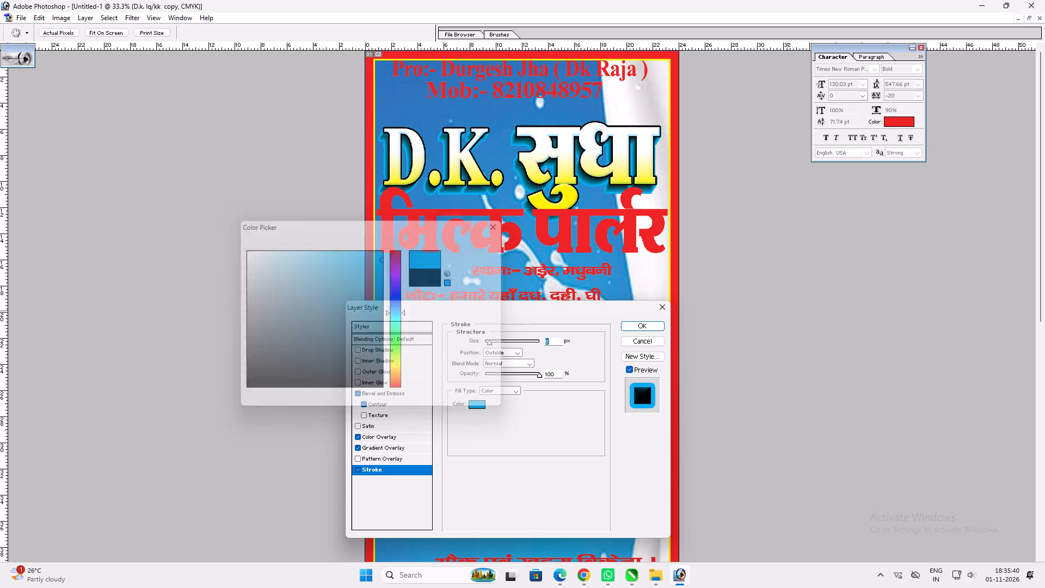
Make the blurred copy's cyan stroke slightly thinner and turn off its bevel contour.
scroll(591, 440, down, 2)
click(363, 407)
click(359, 389)
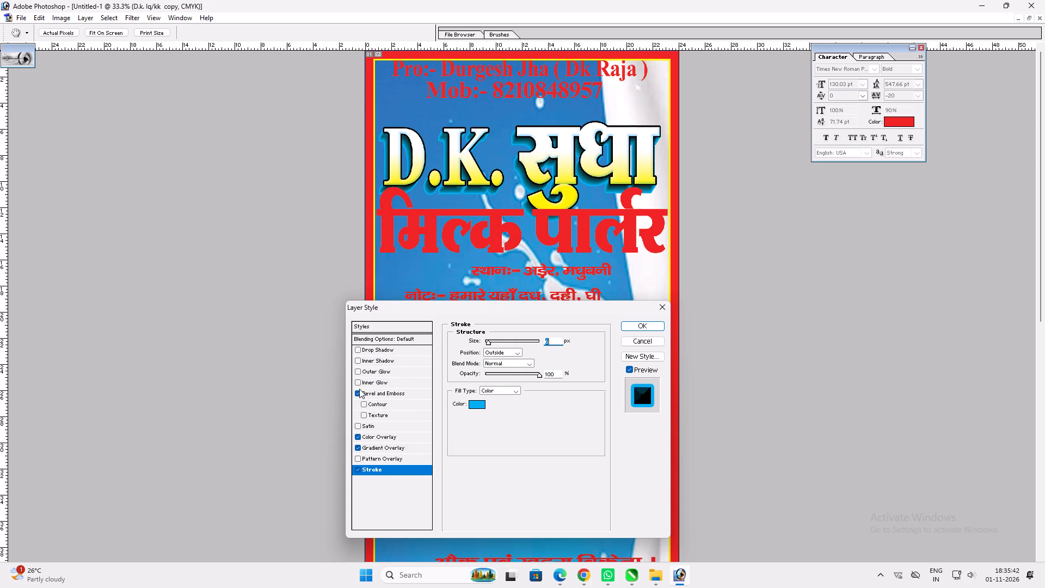
scroll(554, 439, down, 1)
Add a drop shadow to the blurred copy with a distance of 22 px and reduced opacity, and apply the style.
click(387, 345)
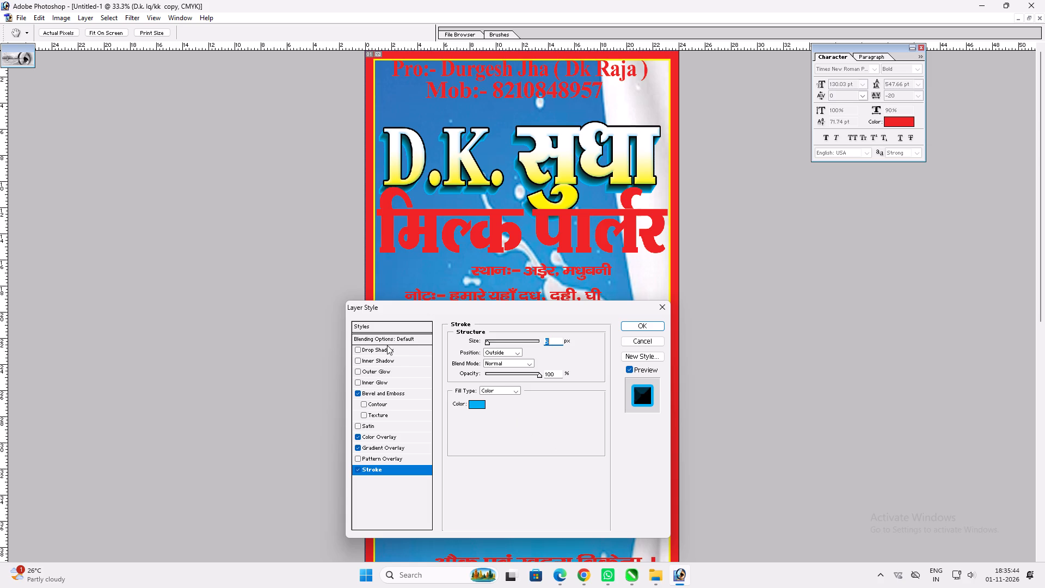
click(394, 352)
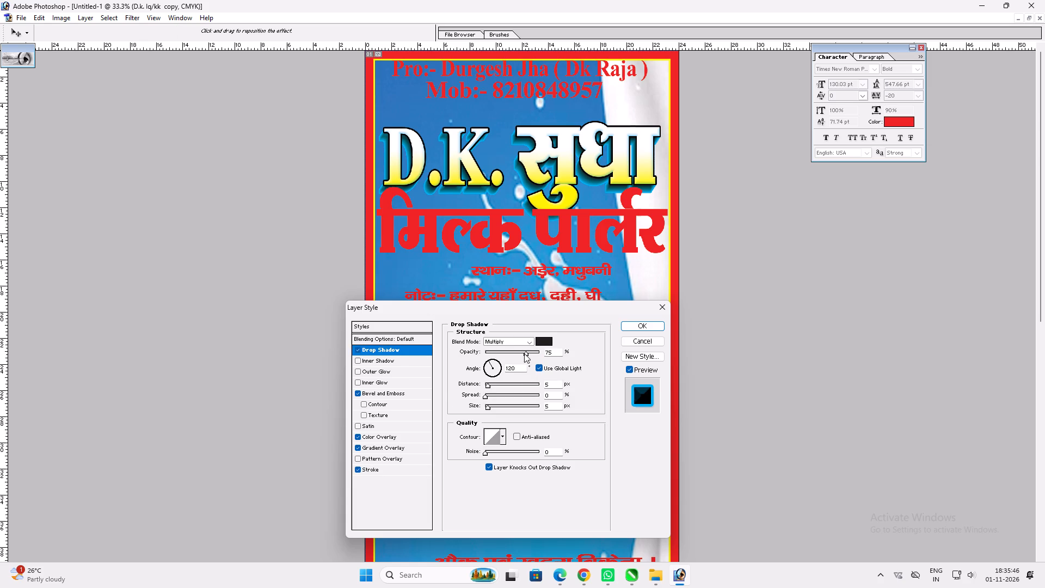
drag(524, 353, 537, 354)
click(493, 385)
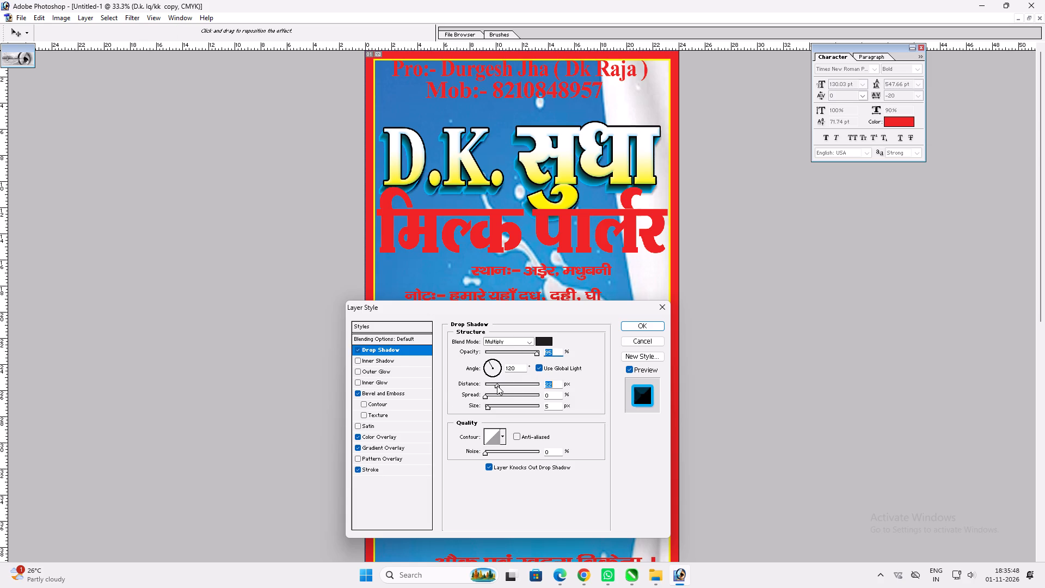
drag(529, 355, 520, 353)
drag(520, 353, 517, 352)
key(Return)
Copy the layer style of the "D.K. सुधा" title and paste it onto the "मिल्क पार्लर" title.
key(v)
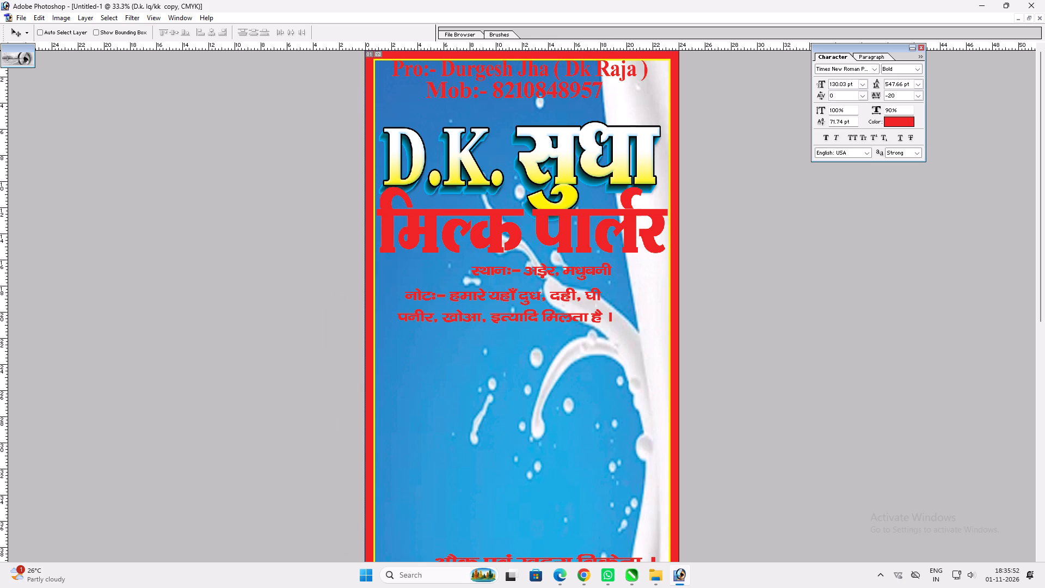
ctrl+click(565, 161)
key(alt+l)
key(alt+y)
key(alt+u)
key(alt+c)
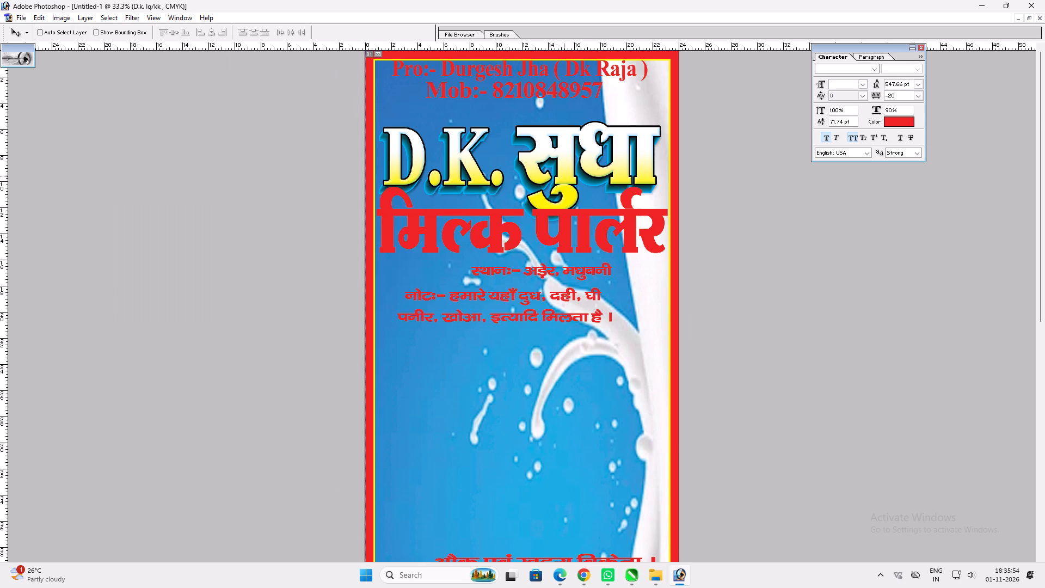
ctrl+click(565, 243)
key(alt+l)
key(alt+y)
text(pv)
Move the "मिल्क पार्लर" title lower, narrow it to match the width of "D.K. सुधा" and stretch it taller.
shift+drag(562, 247, 564, 271)
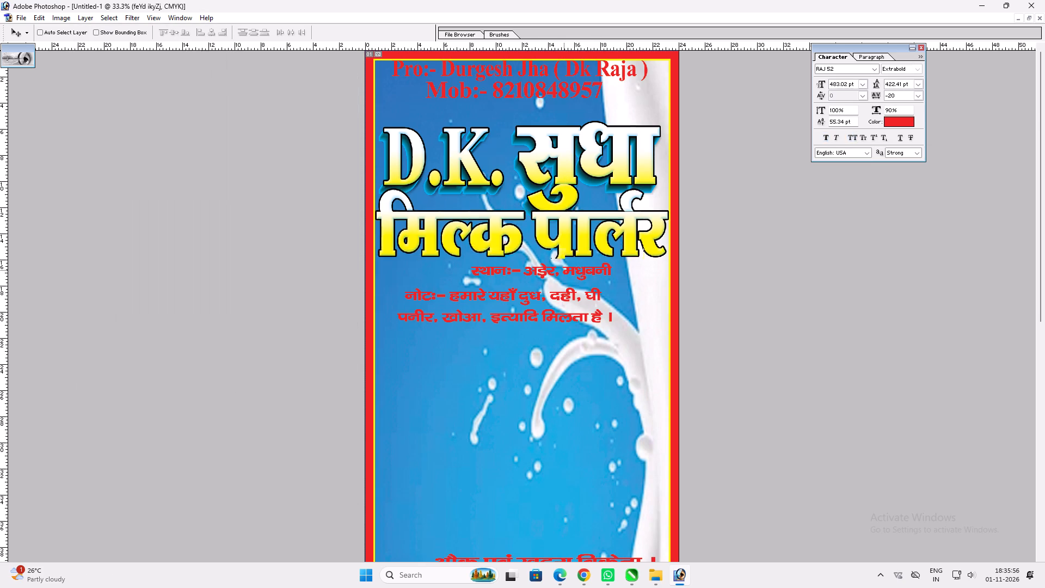
shift+drag(564, 271, 565, 273)
key(ctrl+t)
alt+shift+drag(665, 249, 656, 247)
shift+drag(625, 216, 629, 206)
key(Return)
key(v)
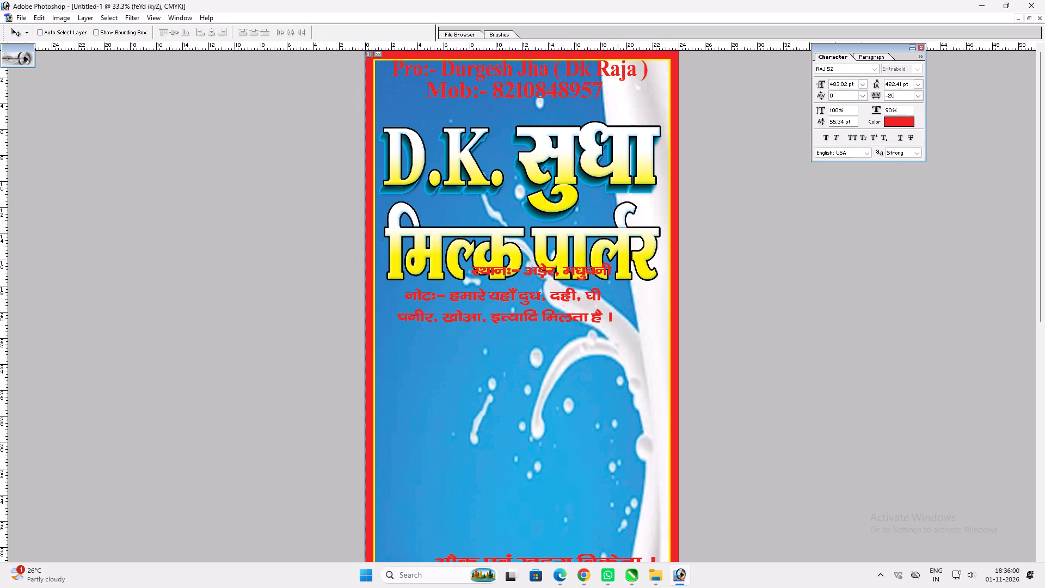
shift+drag(618, 235, 617, 244)
Duplicate the "मिल्क पार्लर" title, rasterize the copy with a 57° motion blur and send it behind the title.
key(ctrl+j)
key(alt+t)
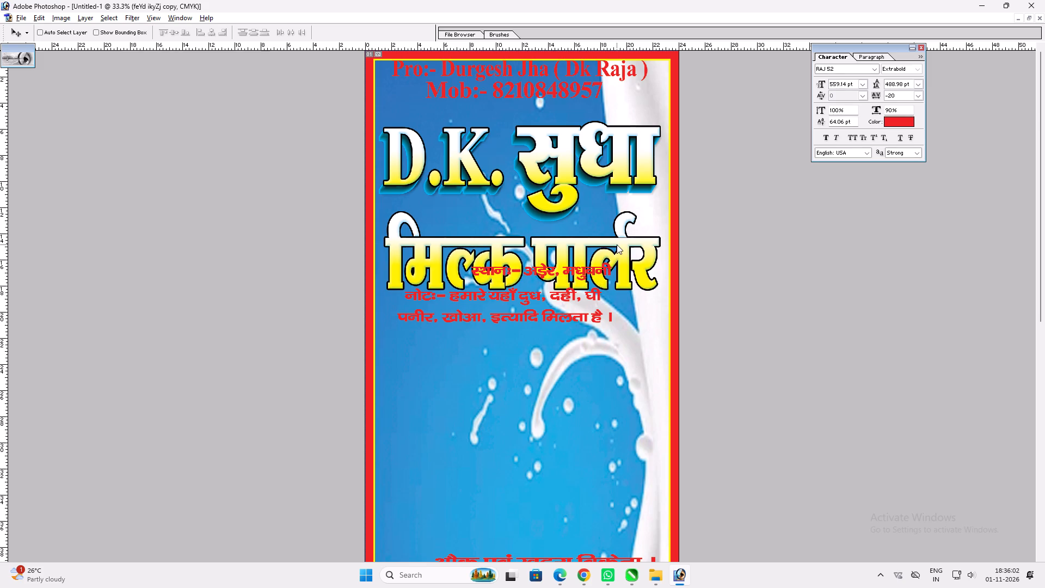
text(bm)
key(Return)
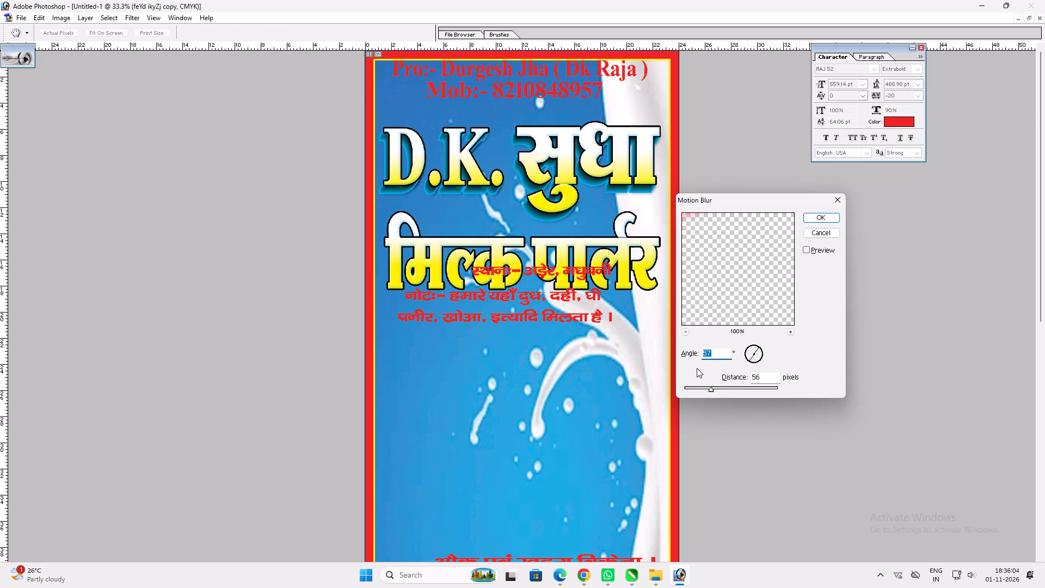
click(714, 387)
key(Return)
key(ctrl+bracketleft)
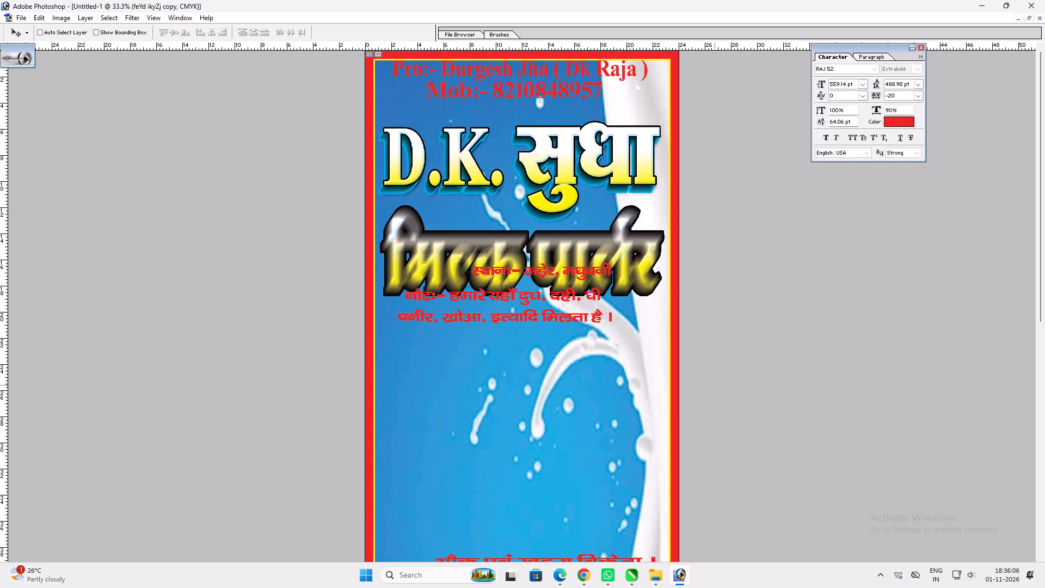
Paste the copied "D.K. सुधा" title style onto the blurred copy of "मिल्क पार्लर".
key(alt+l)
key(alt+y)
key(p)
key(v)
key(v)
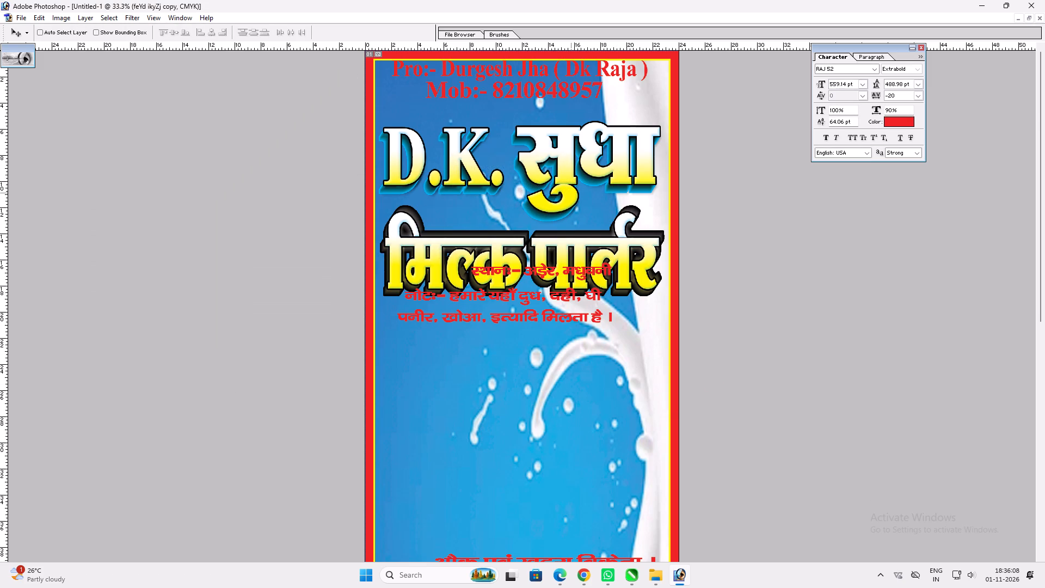
Copy the layer style of the blurred "D.K. सुधा" copy and paste it onto the blurred "मिल्क पार्लर" copy.
right_click(571, 193)
click(601, 208)
key(alt+l)
key(alt+y)
key(alt+c)
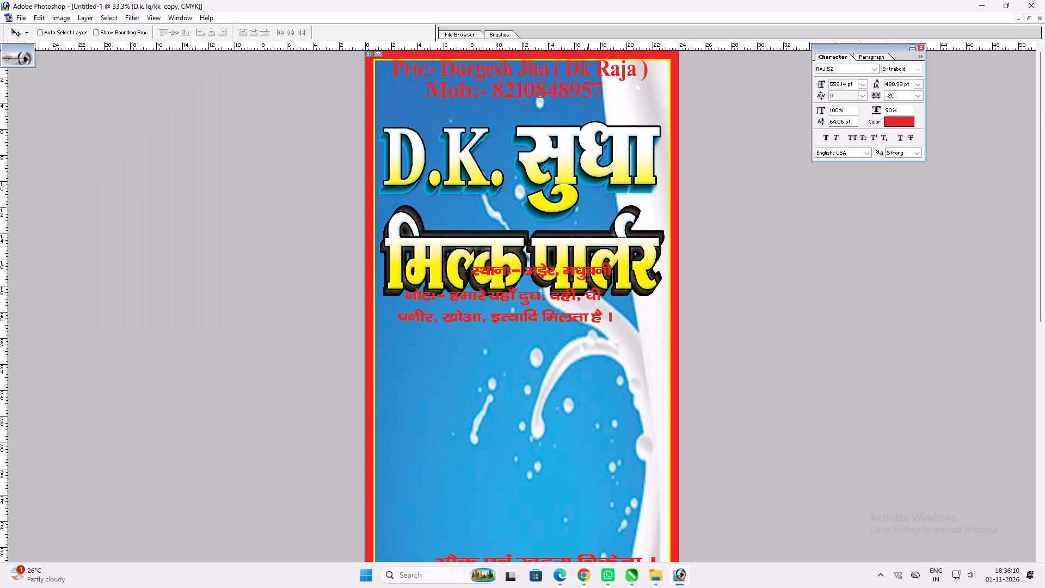
right_click(575, 245)
click(605, 261)
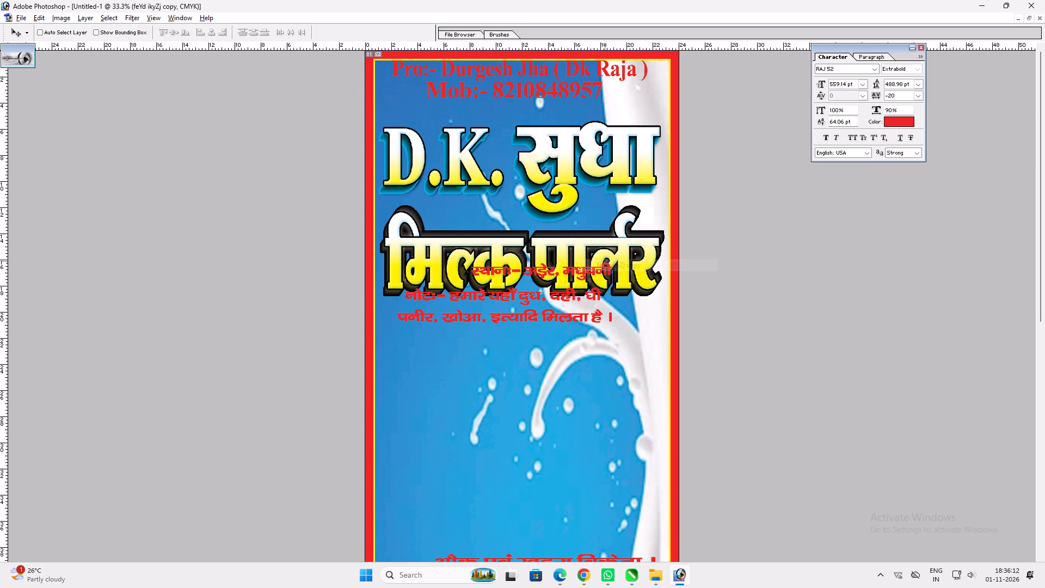
key(alt+l)
key(alt+y)
text(pv)
Offset the blurred "मिल्क पार्लर" copy slightly down and to the left behind its title.
drag(618, 271, 613, 277)
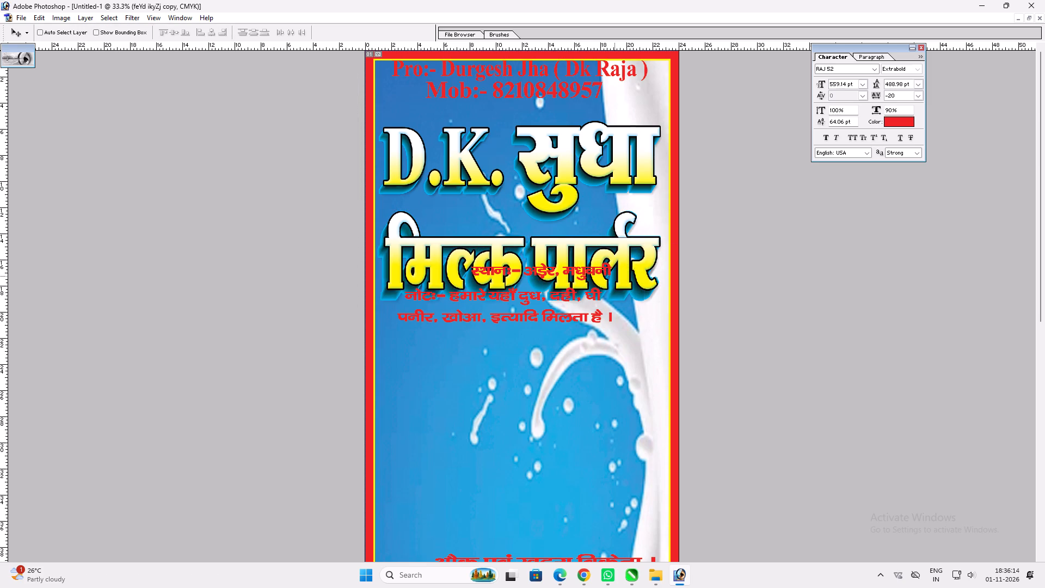
drag(613, 277, 612, 278)
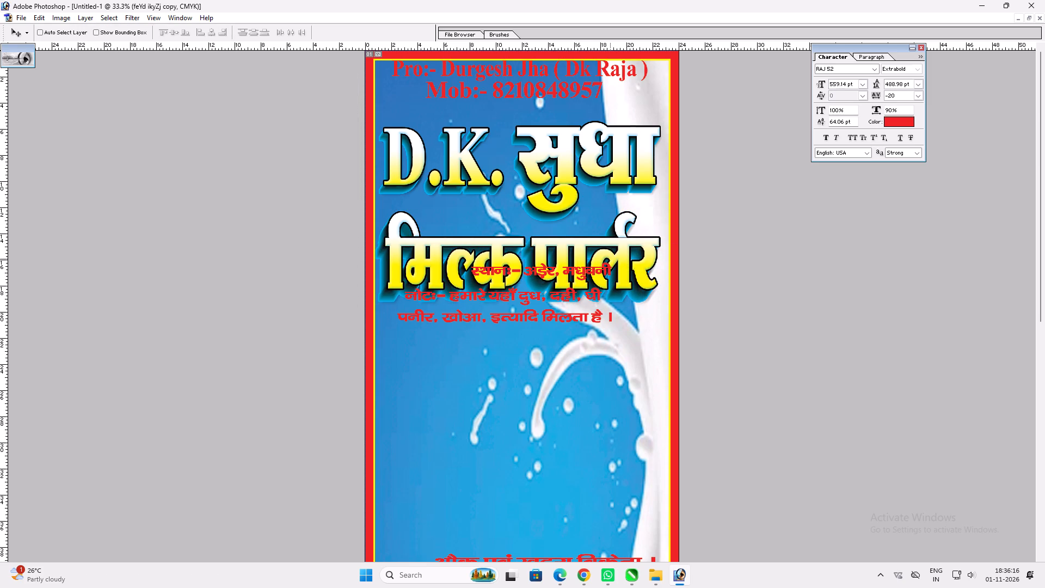
Slightly resize the "मिल्क पार्लर" title together with its blurred shadow copy to fit between the side borders.
ctrl+shift+right_click(611, 258)
ctrl+shift+click(621, 260)
key(ctrl+t)
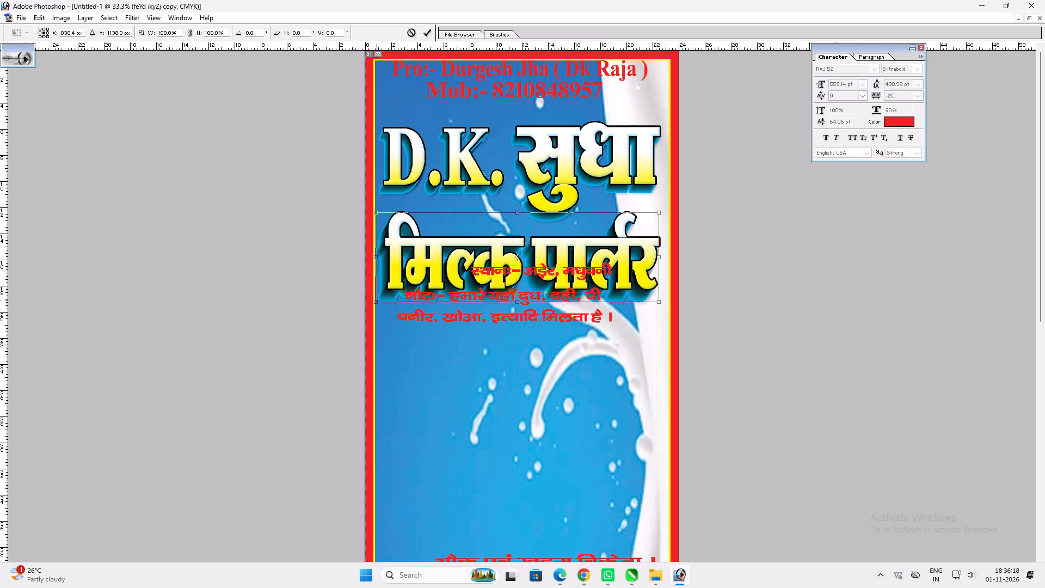
shift+drag(377, 301, 389, 294)
key(shift+Return)
key(v)
key(ctrl+t)
shift+drag(390, 258, 382, 255)
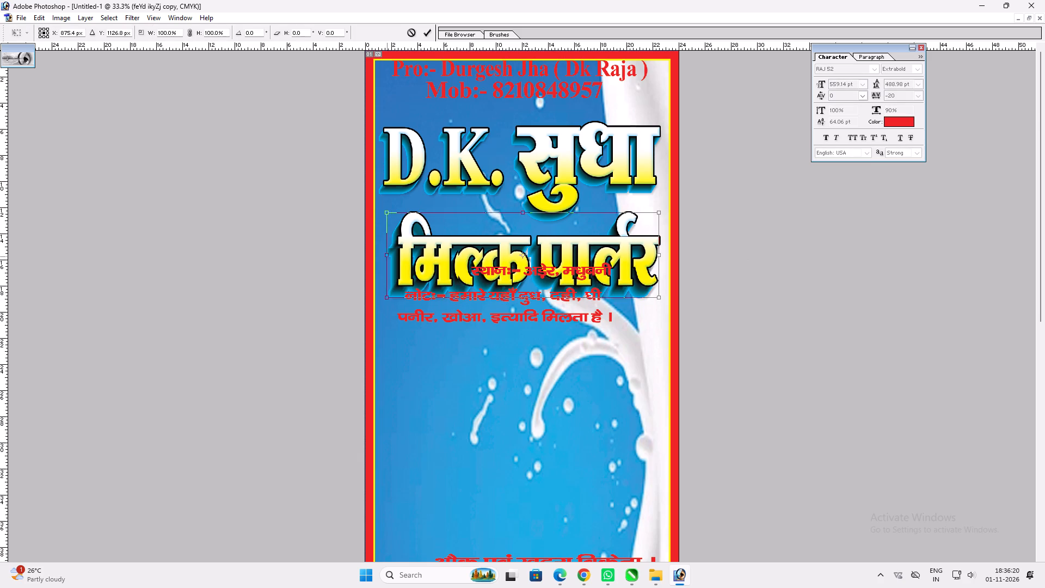
shift+drag(382, 255, 379, 254)
key(Return)
key(v)
click(444, 258)
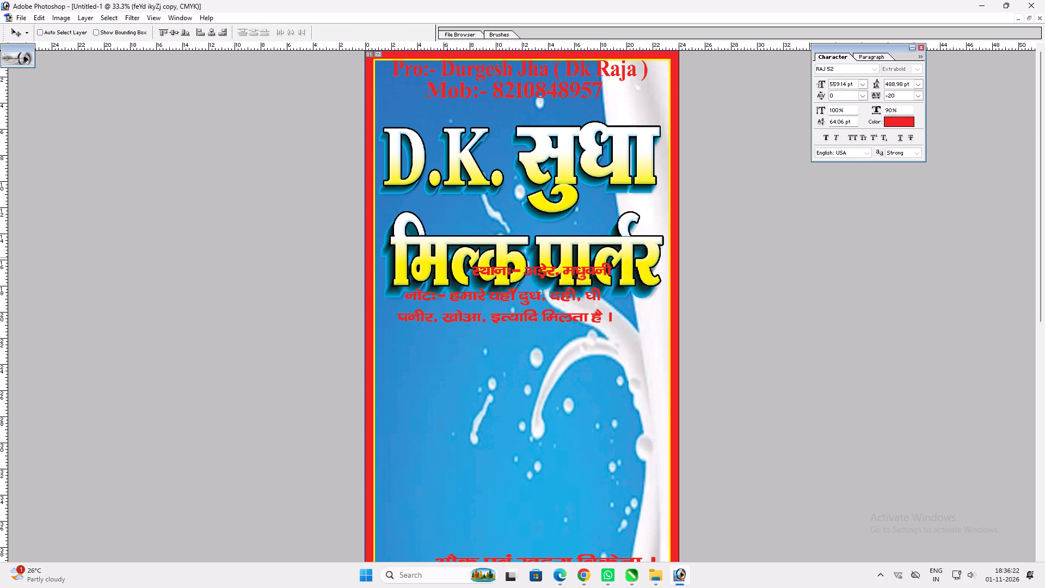
Copy a full-width strip at the canvas bottom from the Background to a new layer and raise it above the milk splash.
key(space)
key(space)
key(space)
key(space)
key(space)
key(space)
key(space)
key(space)
drag(480, 291, 511, 170)
key(space)
key(space)
key(space)
key(space)
key(space)
key(space)
key(space)
key(space)
key(space)
key(space)
key(space)
key(space)
key(space)
key(space)
key(space)
key(space)
key(space)
key(space)
key(space)
key(space)
drag(519, 271, 535, 64)
drag(498, 285, 530, 98)
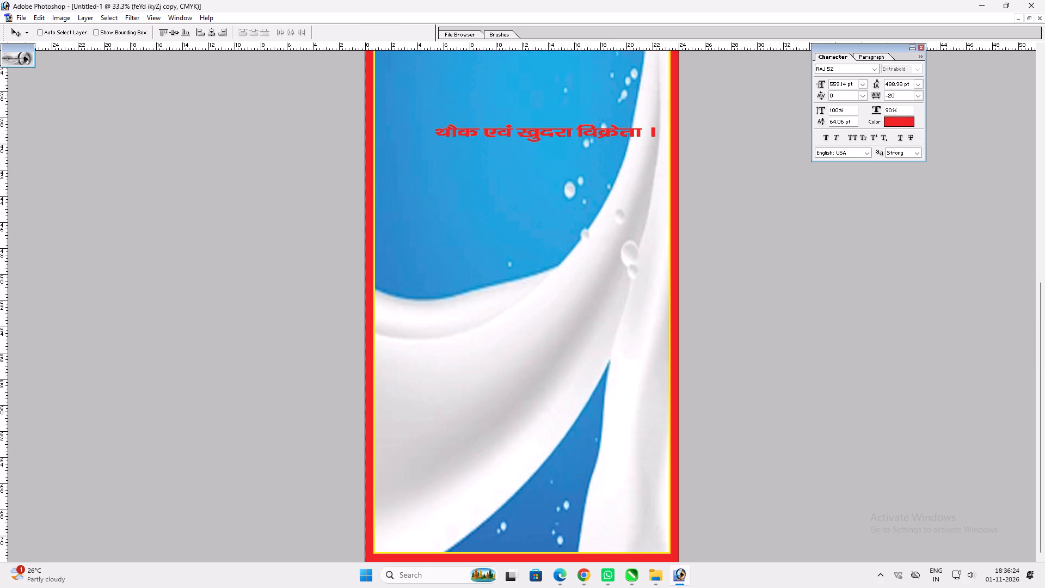
drag(530, 98, 533, 89)
right_click(505, 241)
drag(521, 243, 539, 248)
key(m)
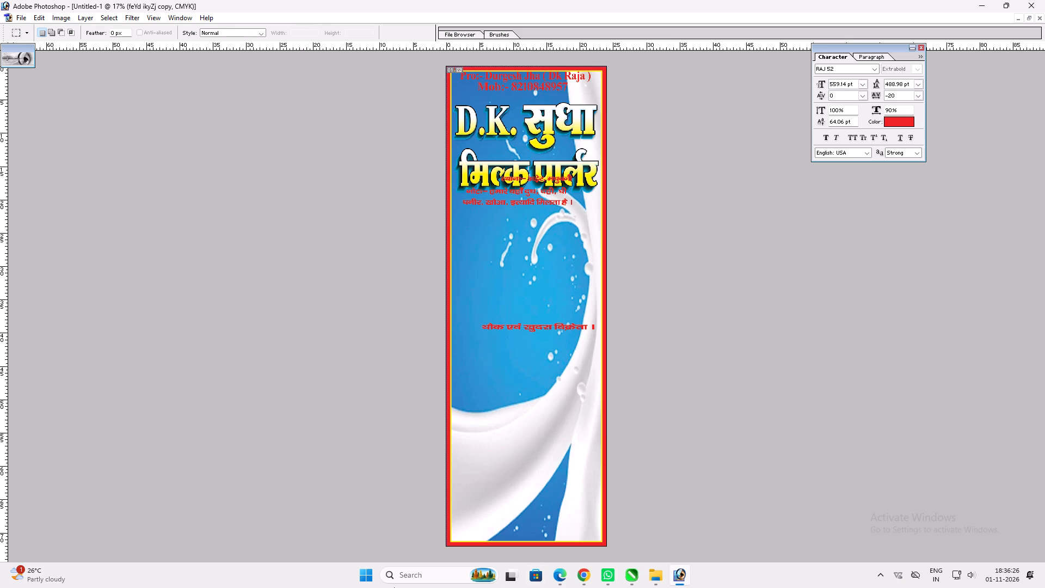
drag(435, 495, 767, 560)
key(v)
right_click(554, 463)
click(601, 493)
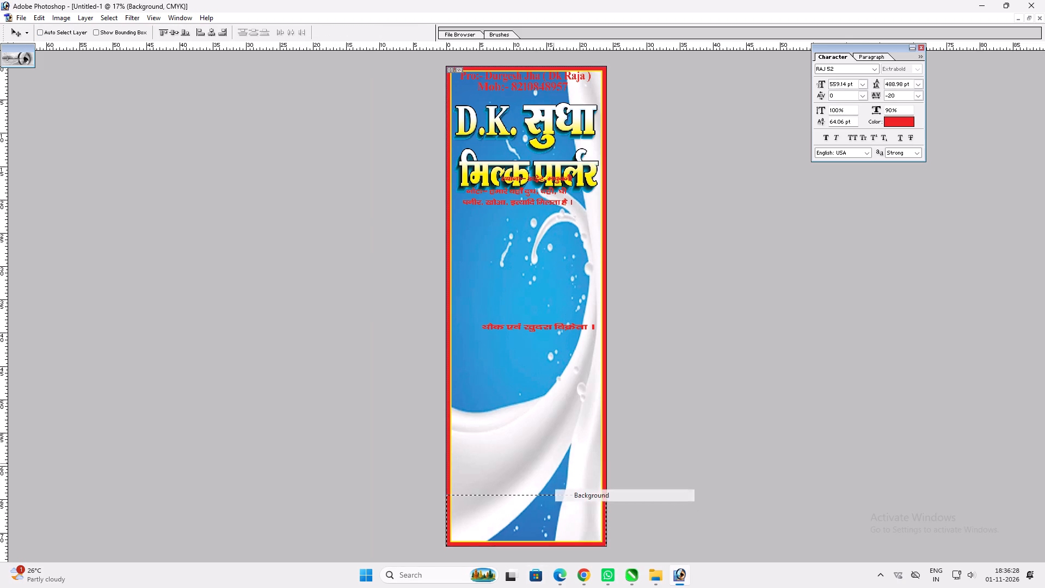
key(ctrl+c)
key(ctrl+v)
key(ctrl+bracketright)
key(ctrl+bracketright)
key(ctrl+bracketright)
key(ctrl+bracketright)
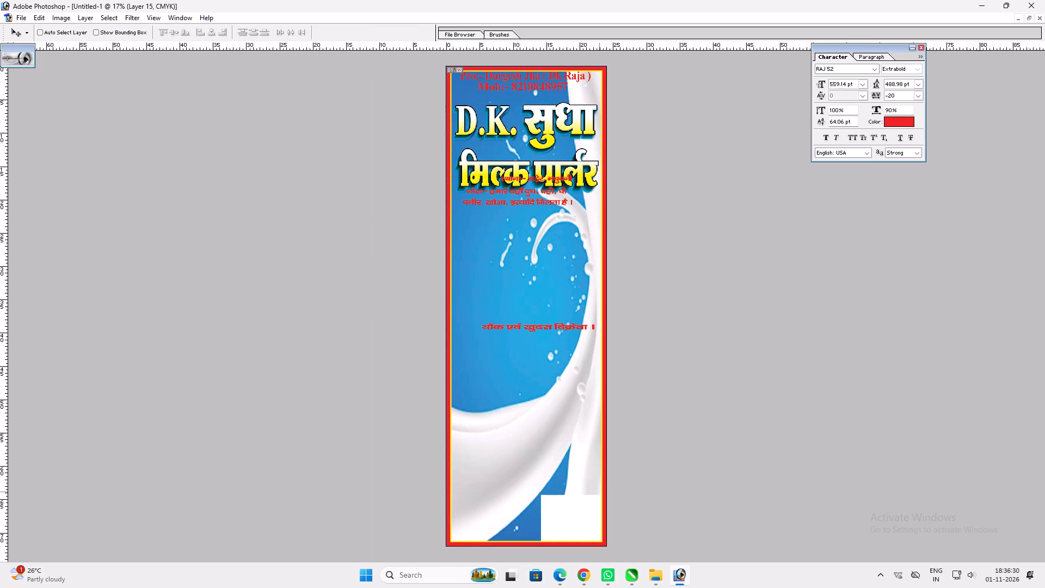
key(ctrl+bracketright)
Apply a red color overlay at 100% opacity to the bottom strip.
key(alt+l)
key(alt+y)
key(n)
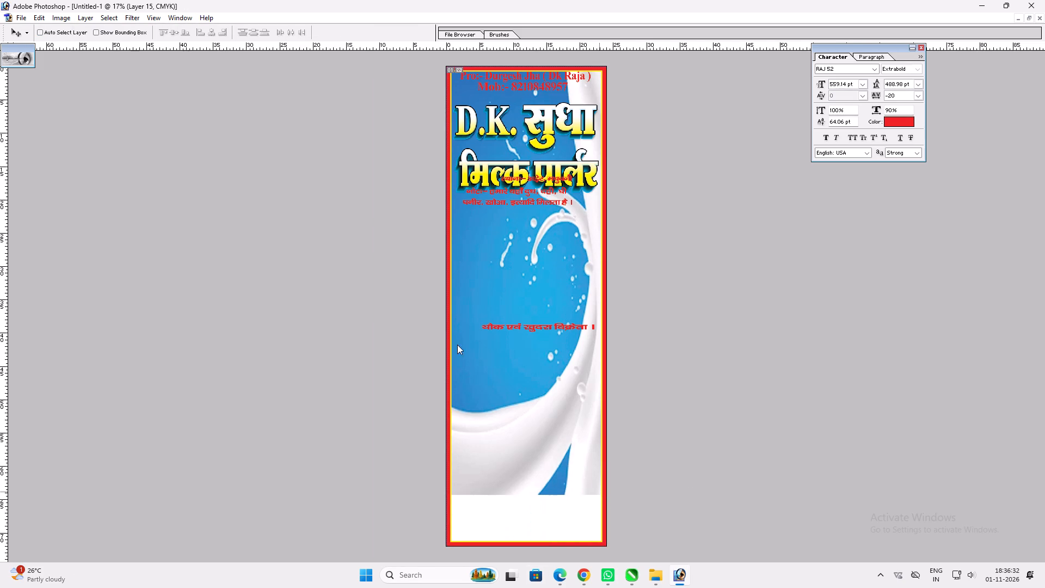
click(389, 437)
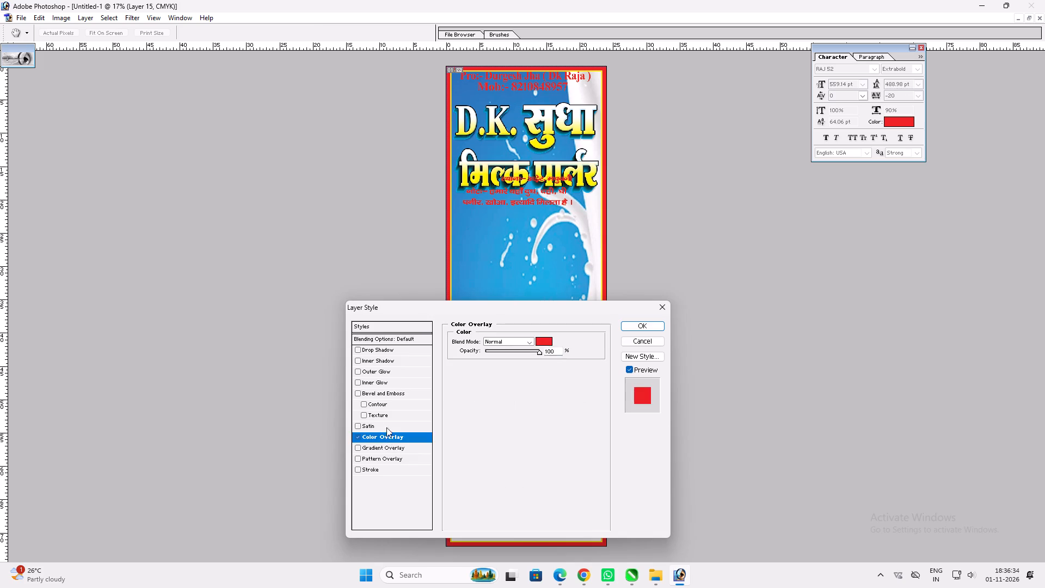
key(Return)
Stretch the red strip's top edge slightly upward.
key(ctrl+t)
shift+drag(525, 496, 518, 488)
key(shift+Return)
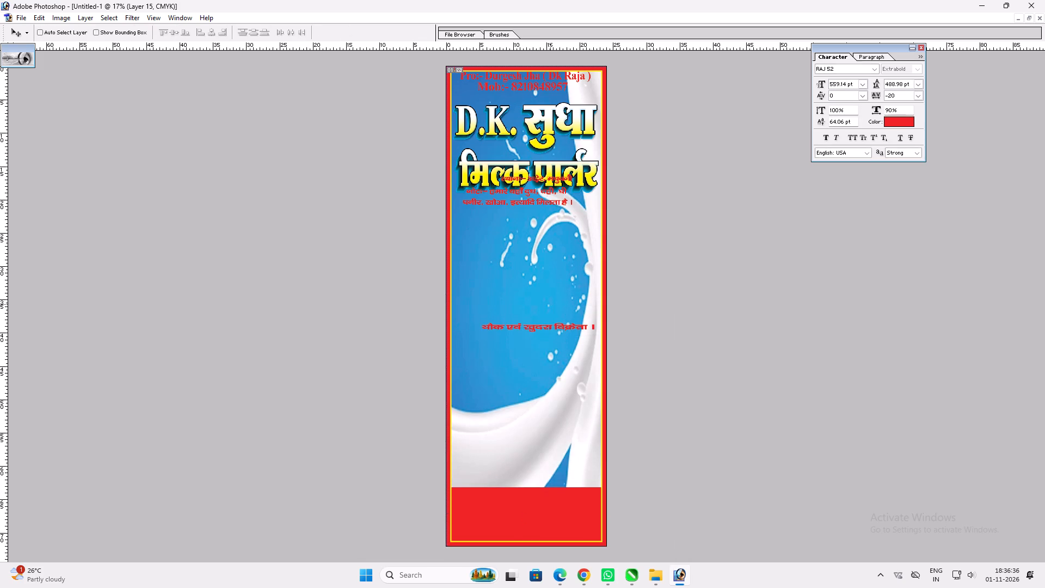
Break "थौक एवं खुदरा विक्रेता ।" into two lines, place it on the red strip in front of all layers and make it white.
key(t)
click(555, 328)
key(Return)
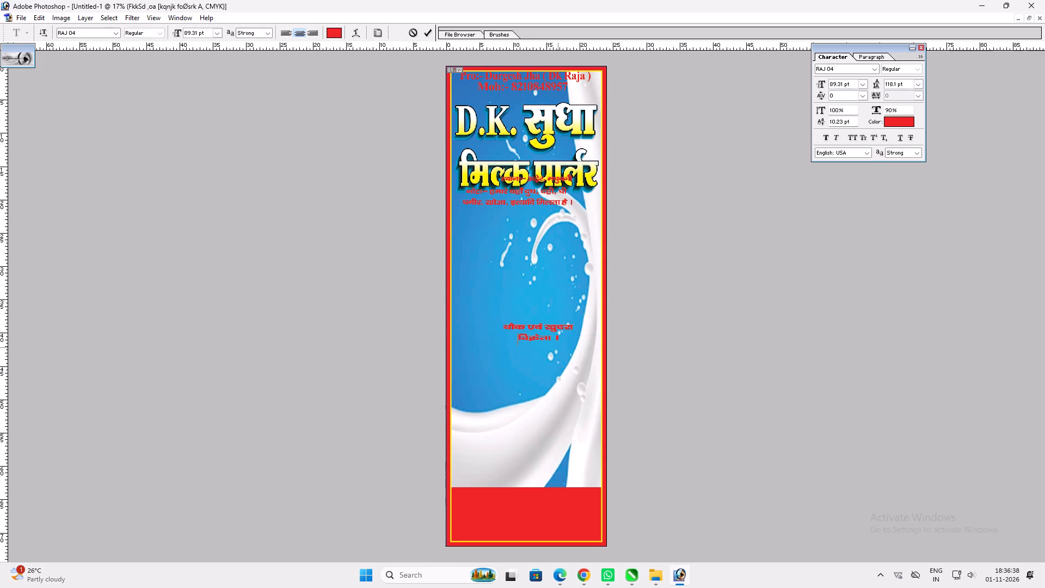
drag(601, 338, 580, 509)
key(Return)
key(ctrl+shift+bracketright)
key(ctrl+shift+BackSpace)
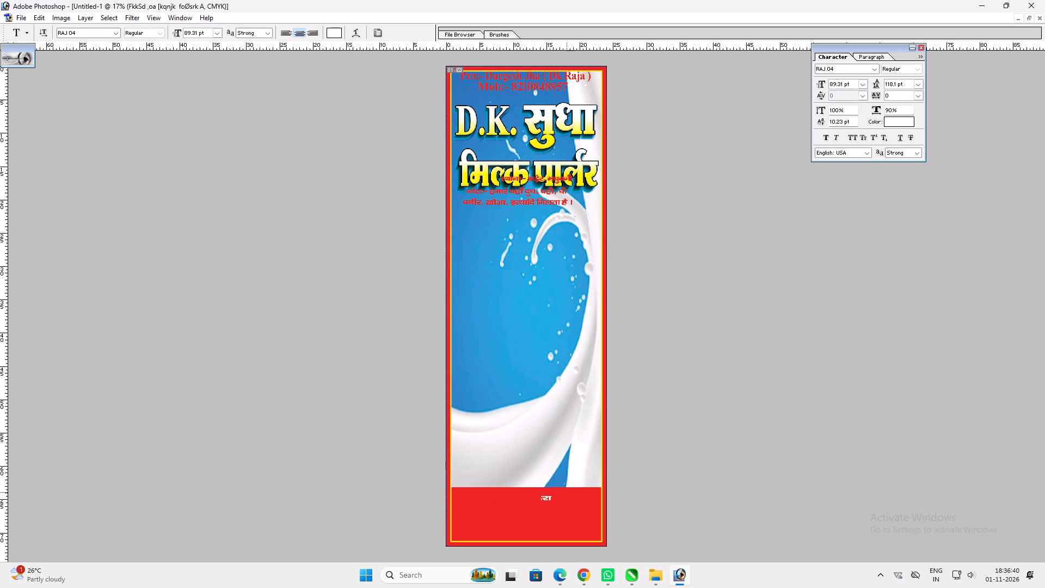
Enlarge the white two-line text to fill most of the red strip's height.
key(v)
key(ctrl+t)
shift+drag(553, 514, 594, 525)
shift+drag(576, 524, 574, 533)
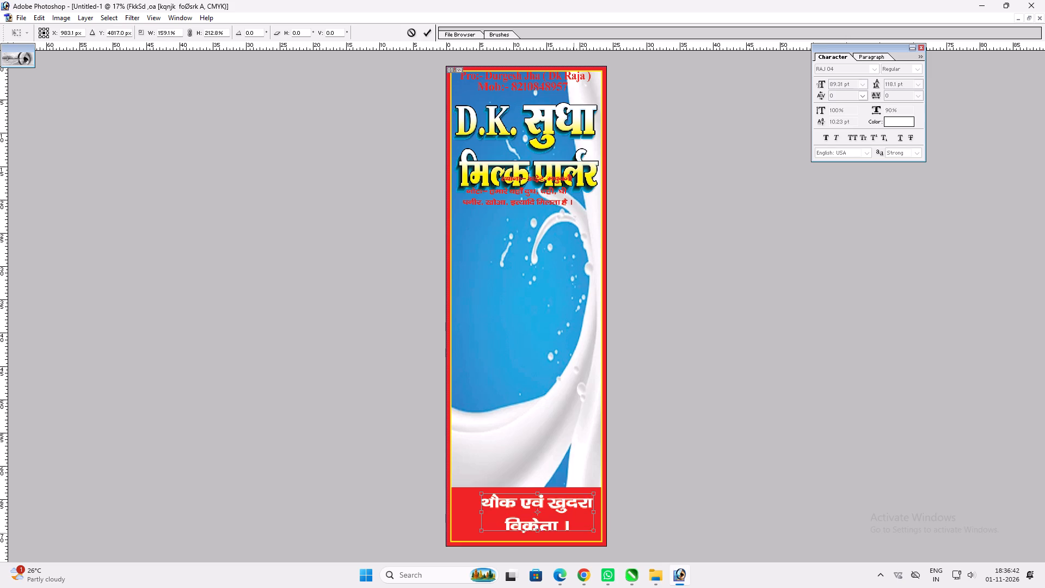
shift+drag(574, 533, 570, 537)
key(shift+Return)
Tighten the leading of the white two-line text to 205.48 pt.
key(t)
click(533, 535)
key(ctrl+a)
key(alt+Up)
key(alt+Up)
key(alt+Up)
key(alt+Up)
key(alt+Up)
key(alt+Up)
key(alt+Up)
key(alt+Up)
key(alt+Up)
key(alt+Up)
key(alt+Up)
key(alt+Up)
key(alt+Up)
key(alt+Up)
key(alt+Up)
key(alt+Up)
key(alt+Up)
key(alt+Up)
key(alt+Up)
key(alt+Up)
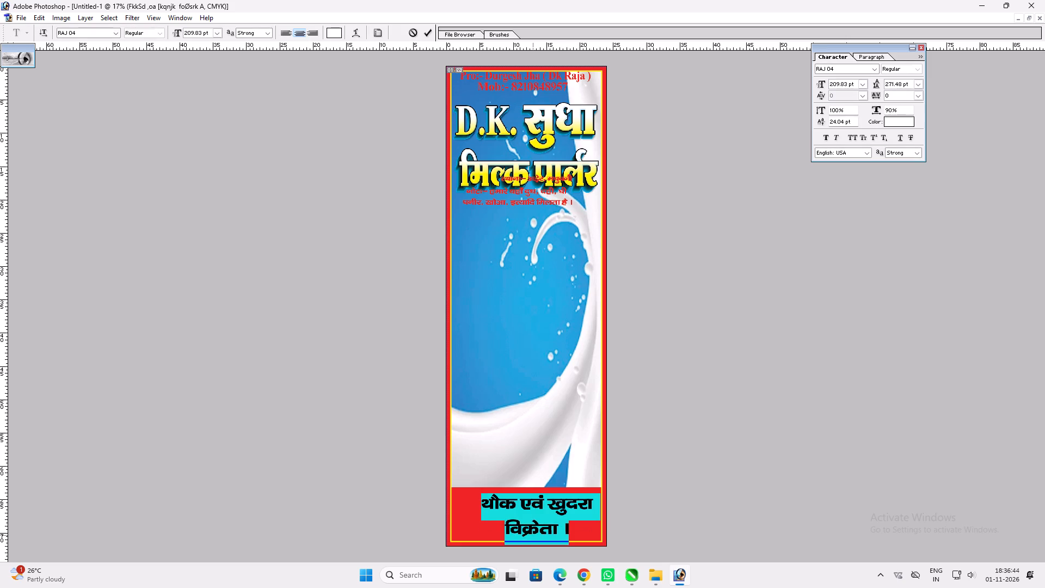
key(ctrl+z)
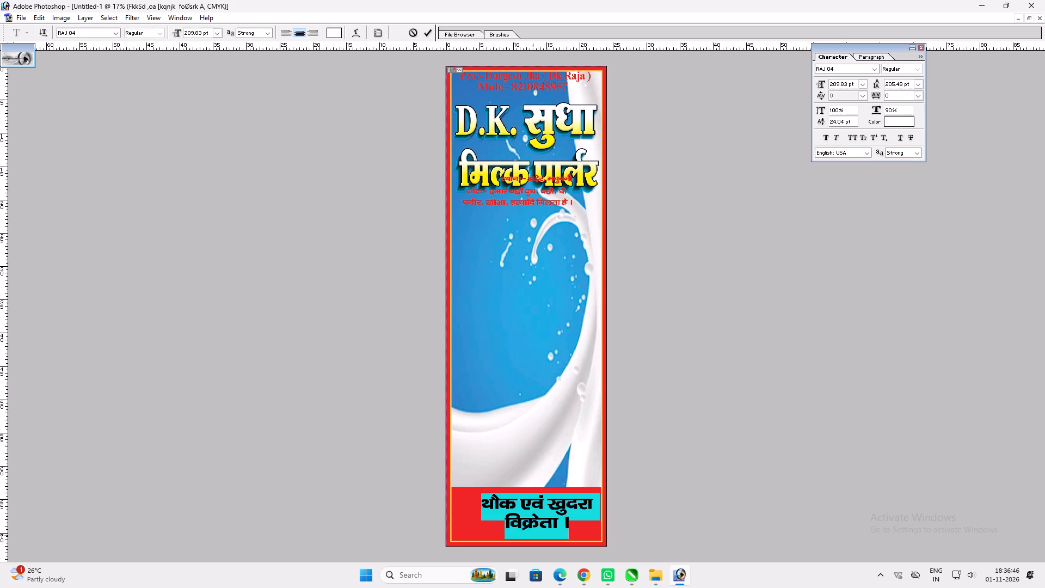
key(Return)
Move the white two-line text to the red strip's left edge and scale it to fill the strip's width and height.
text(vvv)
drag(528, 533, 502, 529)
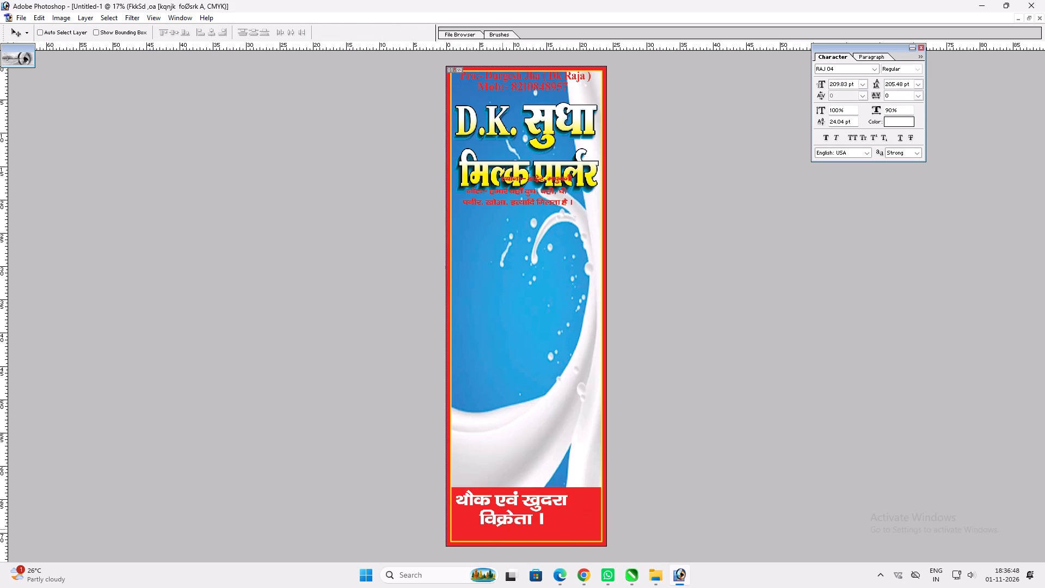
key(ctrl+t)
shift+drag(565, 521, 595, 525)
key(shift+Return)
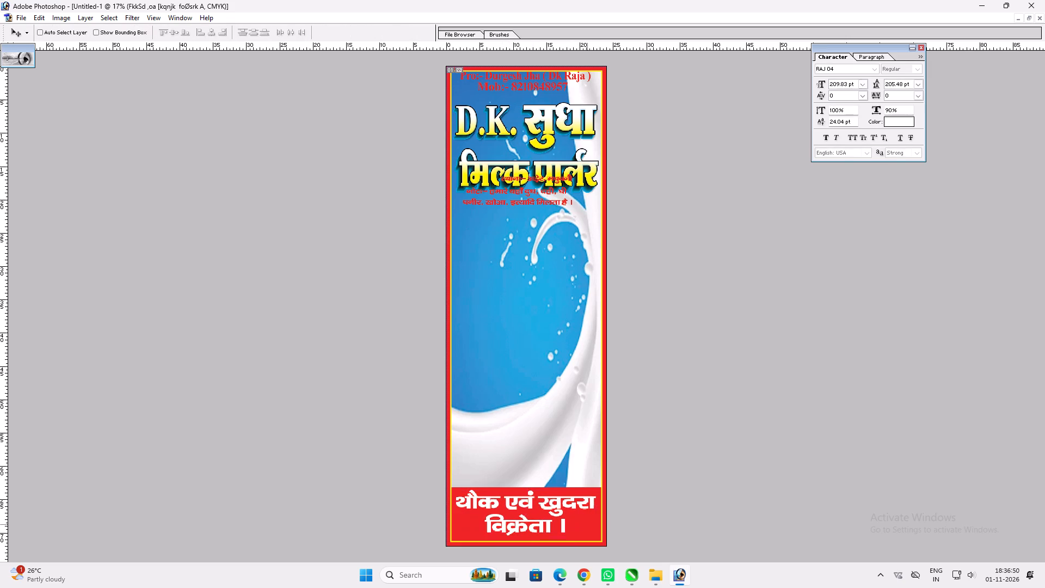
key(ctrl+t)
drag(565, 530, 558, 533)
key(shift+Return)
text(vv)
Add a Multiply drop shadow with 100% opacity and about 30 px distance to the white two-line text.
key(alt+l)
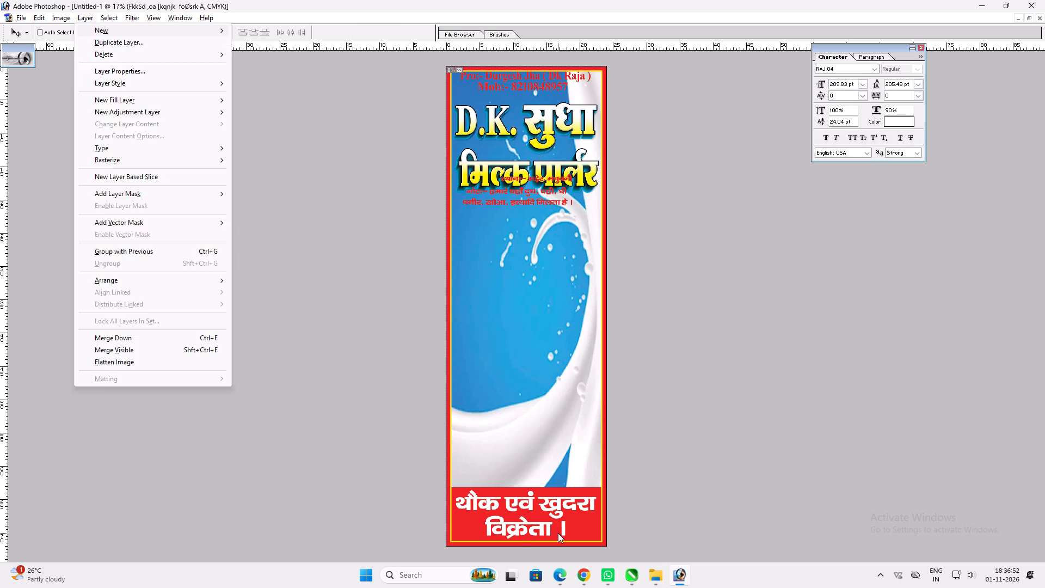
text(yd)
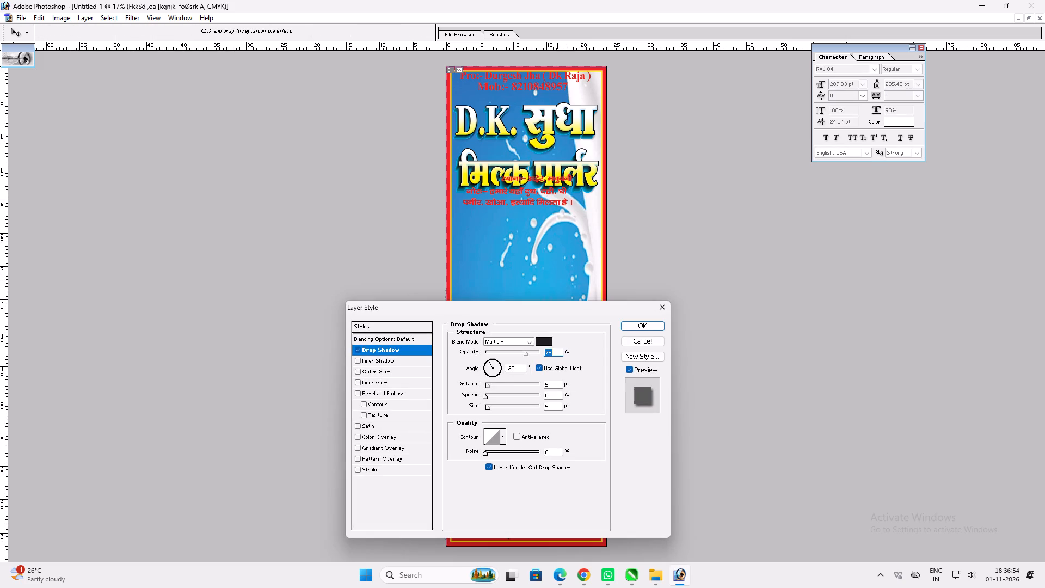
drag(527, 354, 609, 353)
drag(494, 383, 505, 383)
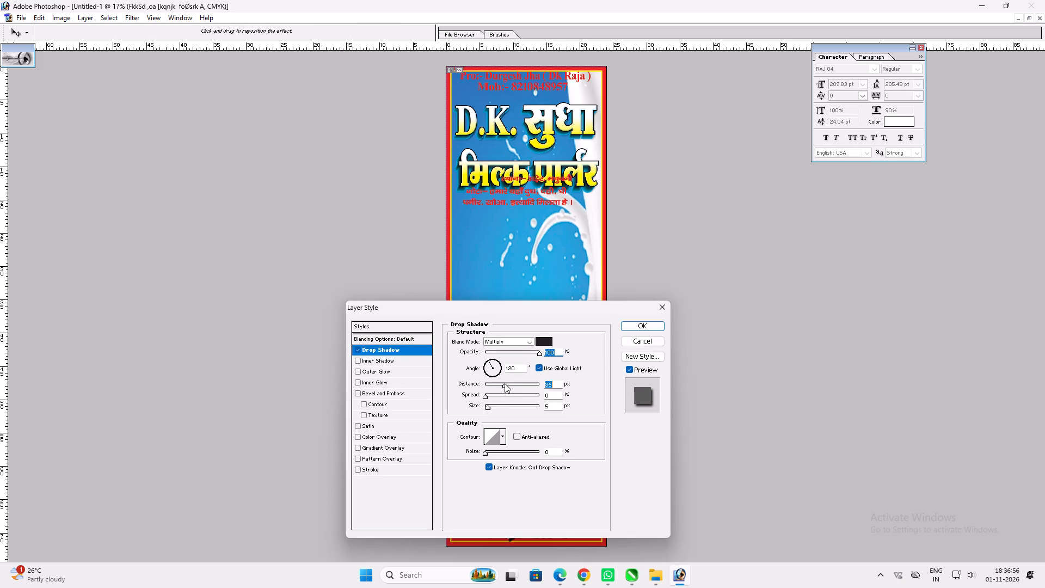
drag(505, 383, 505, 383)
key(Return)
key(v)
key(alt+l)
text(yd)
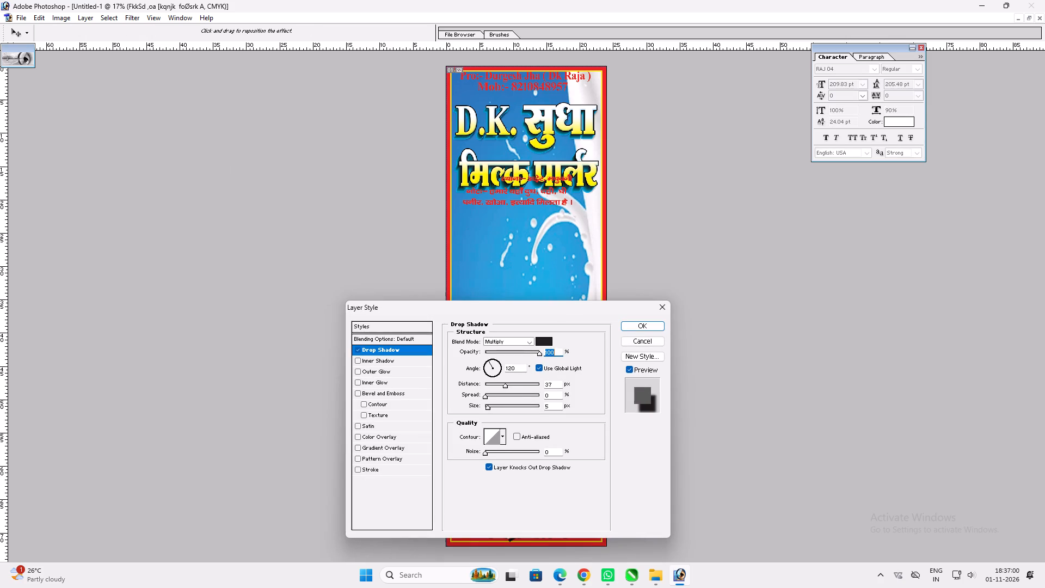
click(506, 384)
key(Return)
Slightly reduce the height of the white two-line text within the red strip.
key(ctrl+t)
shift+drag(564, 535, 568, 535)
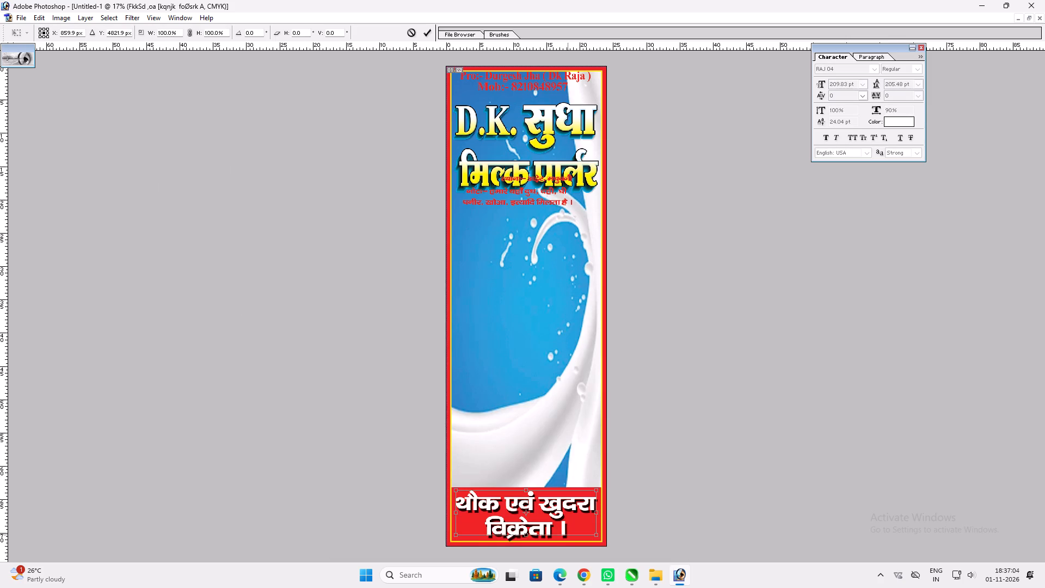
shift+drag(568, 535, 572, 534)
key(shift+Return)
key(v)
key(ctrl+t)
shift+click(546, 492)
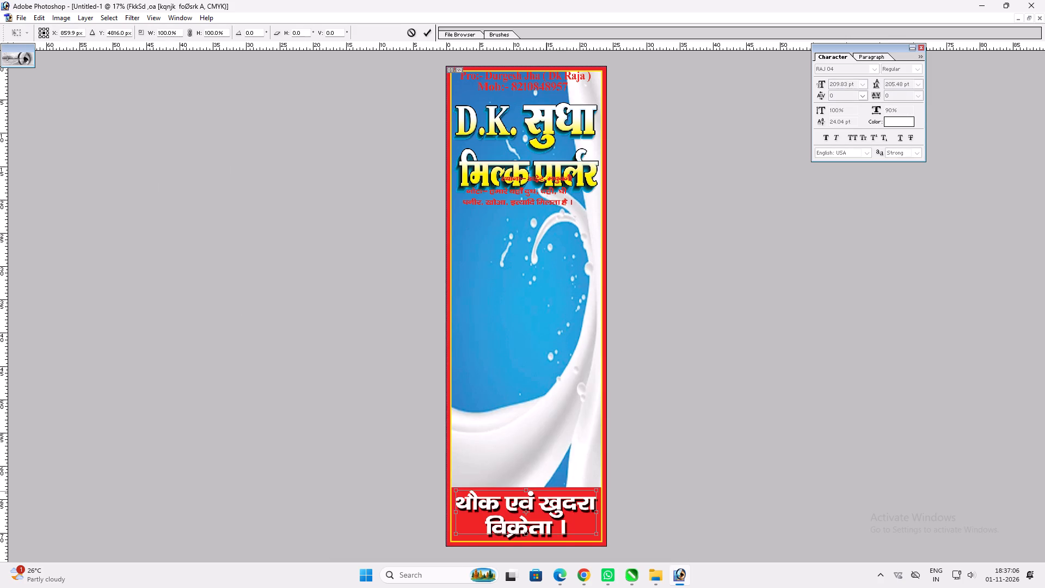
key(shift+Return)
Move the "स्थानः- अड़ेर, मधुबनी" line off the title to just below the two-line note text.
key(ctrl+plus)
key(space)
key(space)
key(space)
key(space)
key(space)
key(space)
key(space)
key(space)
drag(532, 258, 545, 382)
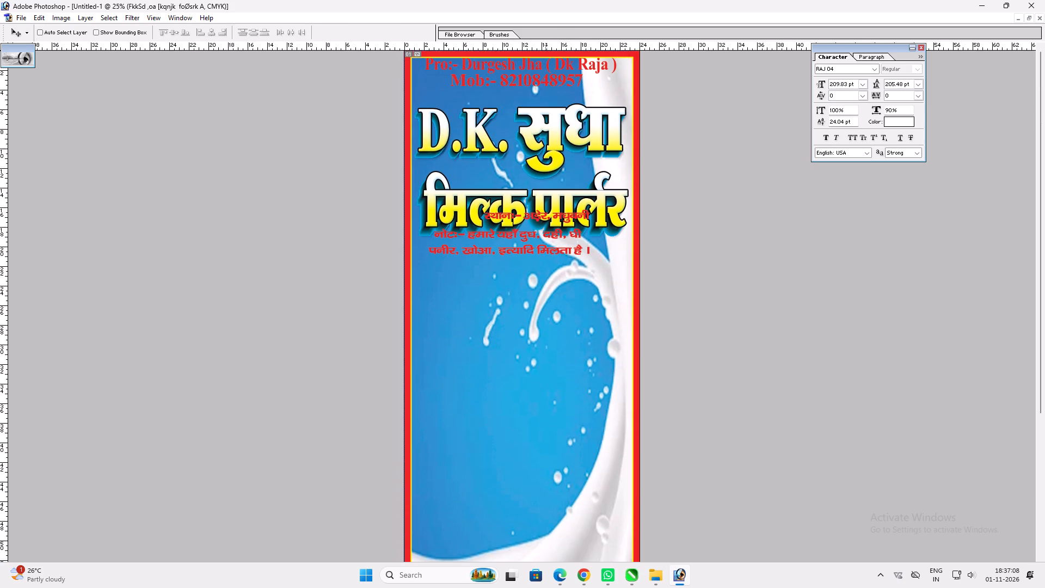
drag(545, 382, 546, 382)
ctrl+click(539, 217)
drag(539, 217, 531, 295)
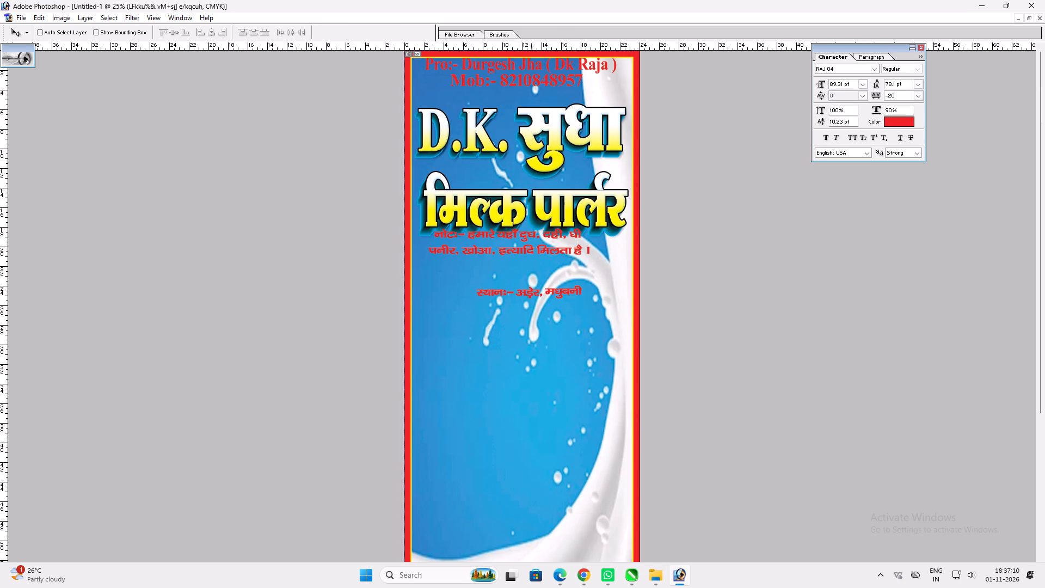
drag(531, 295, 508, 264)
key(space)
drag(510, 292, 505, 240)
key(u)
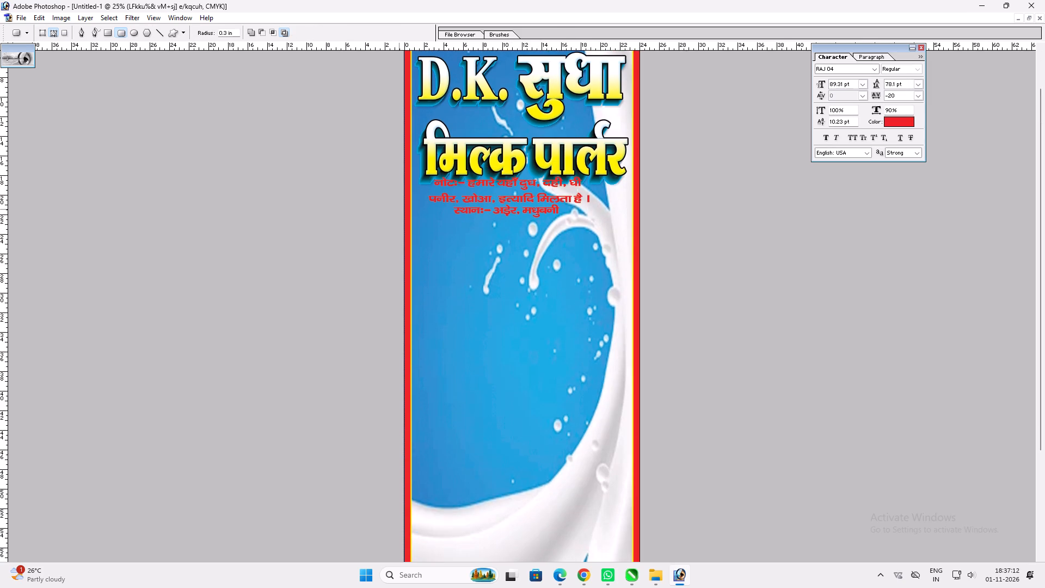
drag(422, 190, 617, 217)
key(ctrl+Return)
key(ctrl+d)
Create a white rounded bar with corner radius 3, about 20 by 2 inches, on a new top layer over the note's second line.
drag(234, 30, 59, 7)
key(3)
drag(429, 189, 620, 208)
key(ctrl+Return)
key(v)
key(v)
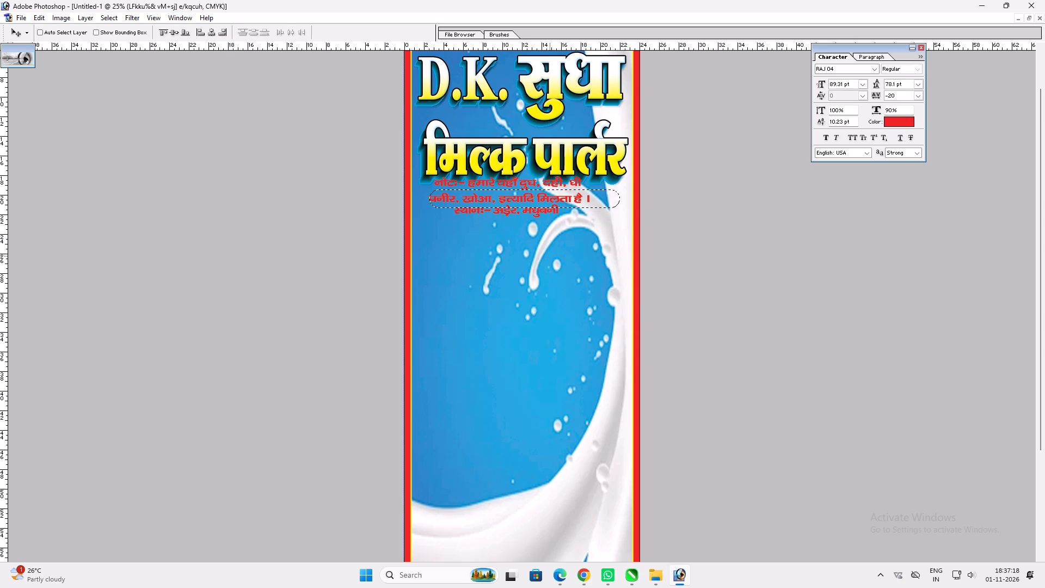
right_click(550, 256)
click(596, 296)
key(ctrl+c)
key(ctrl+v)
key(ctrl+shift+bracketright)
Add a dark red colour overlay of C 0, M 100, Y 100, K 60 to the rounded bar.
key(alt+l)
key(alt+y)
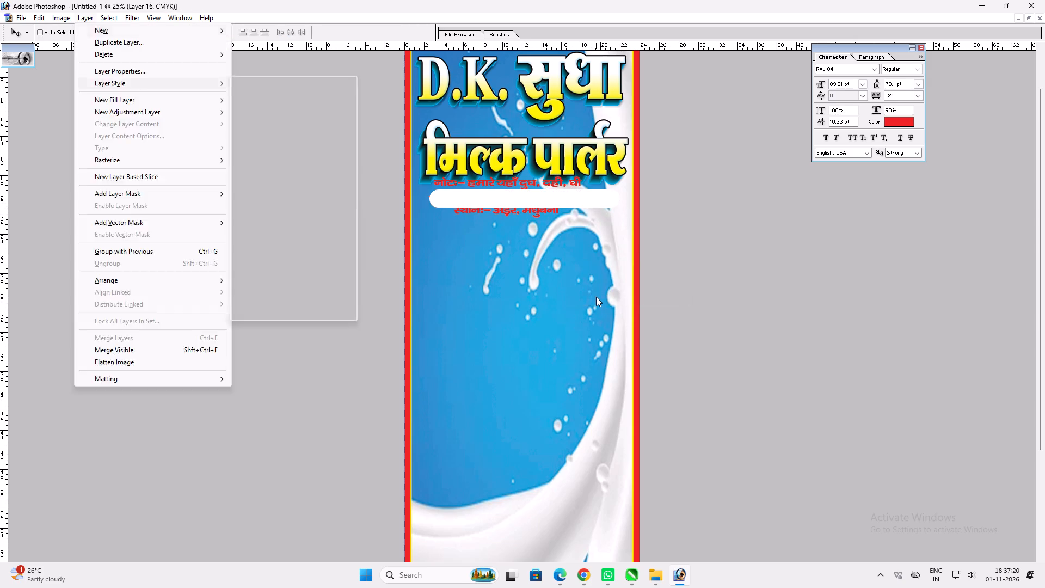
key(n)
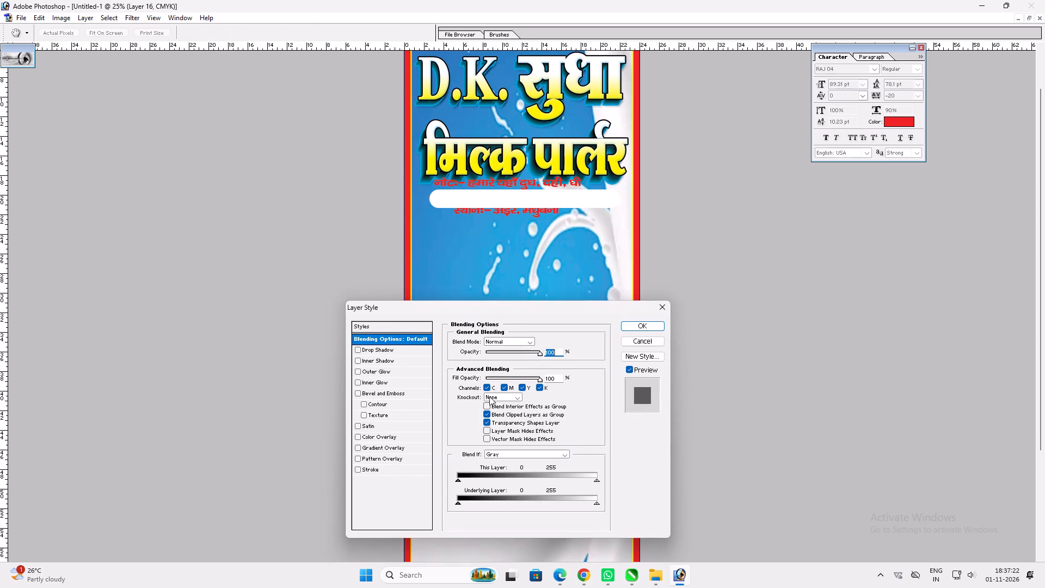
click(405, 436)
click(546, 340)
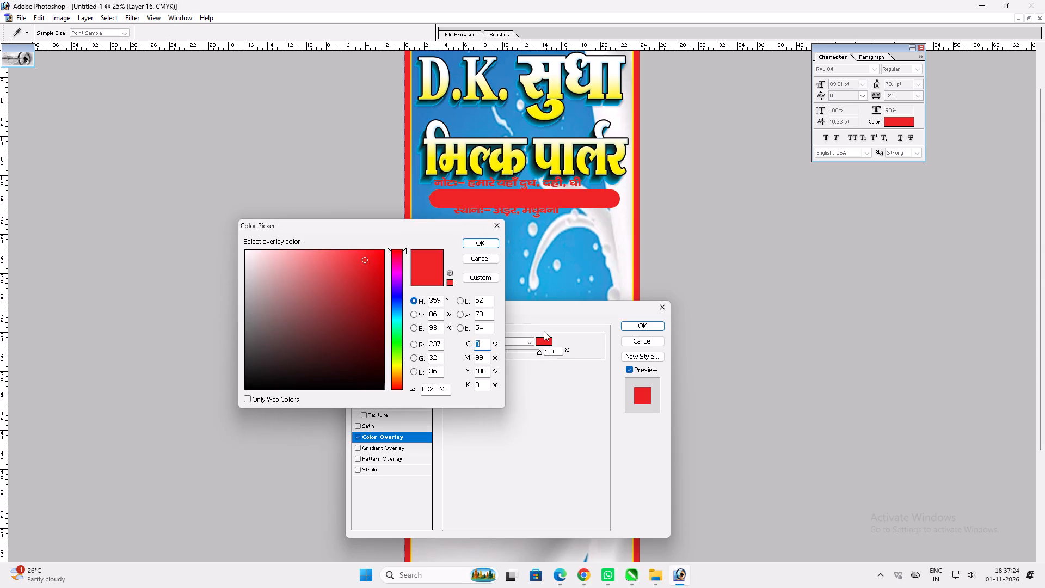
key(Tab)
text(60)
key(Tab)
key(shift+Tab)
key(shift+Tab)
key(Tab)
text(100)
key(Tab)
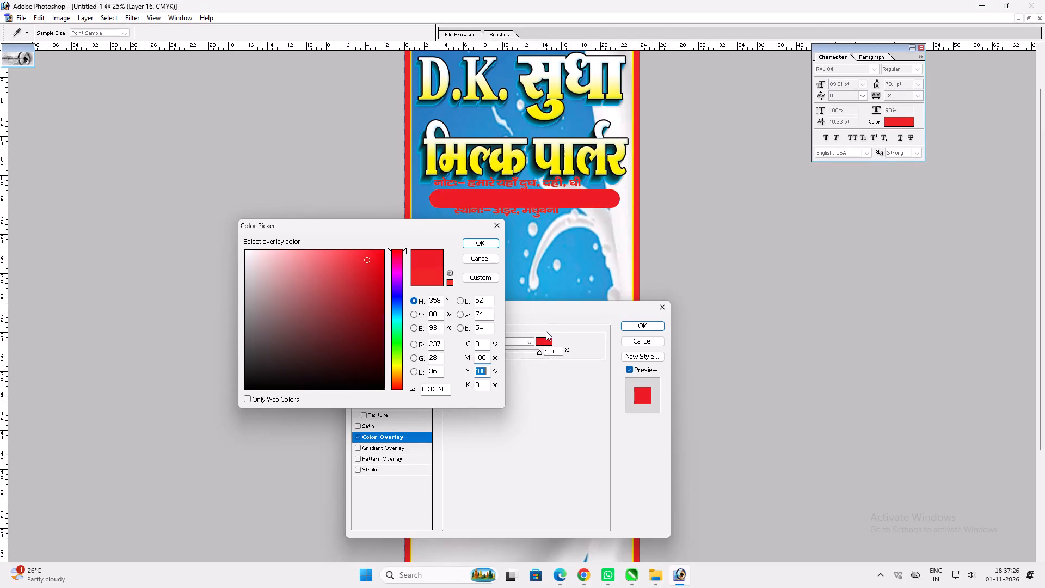
text(100)
key(Tab)
text(60)
key(Return)
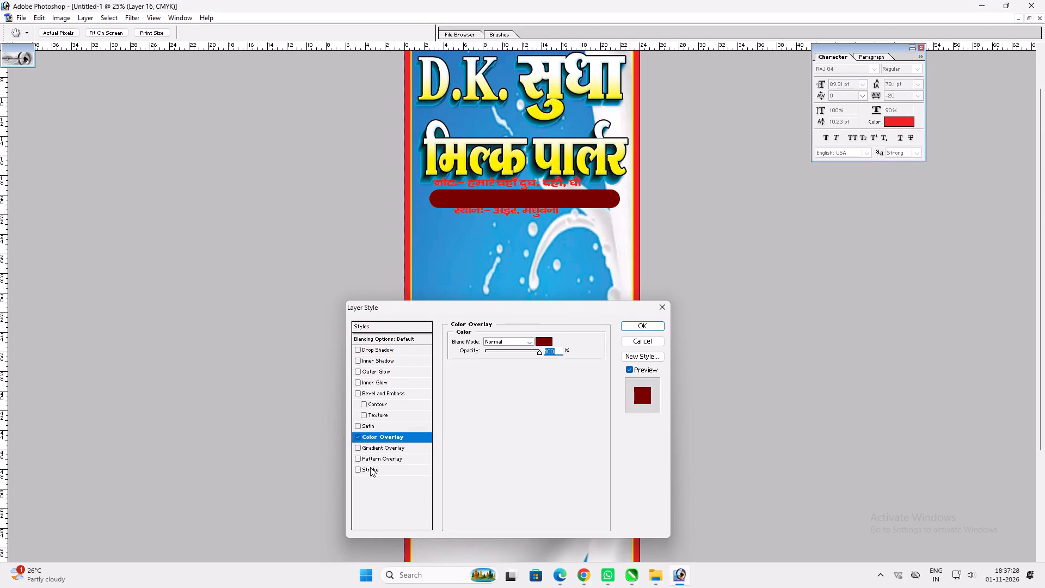
Add a white outside stroke to the dark red bar and thicken it slightly.
click(370, 468)
click(482, 405)
drag(328, 340, 66, 127)
key(Return)
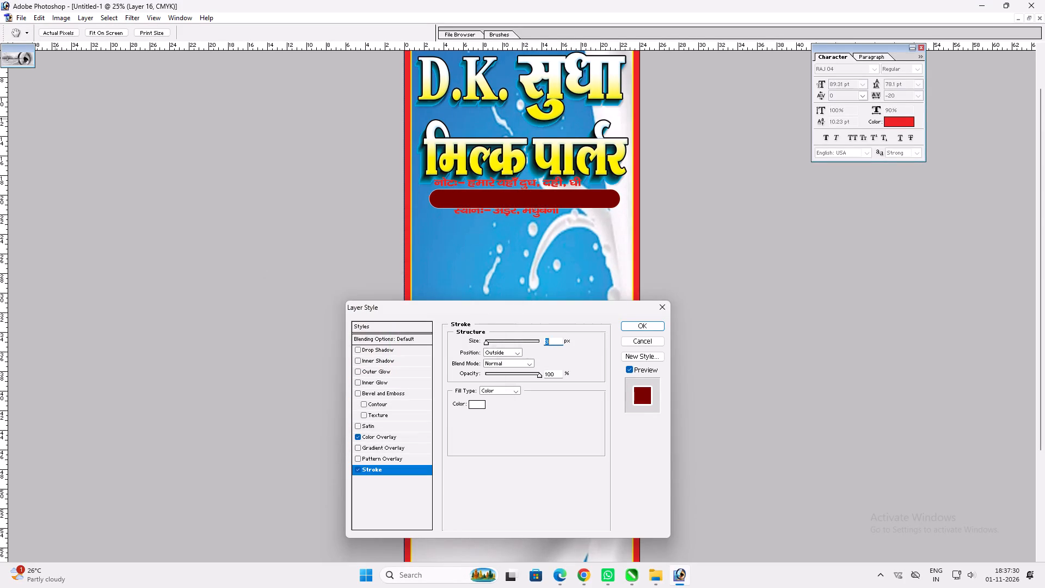
scroll(415, 283, up, 5)
scroll(550, 437, up, 2)
key(Return)
Enlarge the dark red bar slightly, extending its left end and bottom edge.
key(ctrl+t)
shift+drag(433, 210, 425, 212)
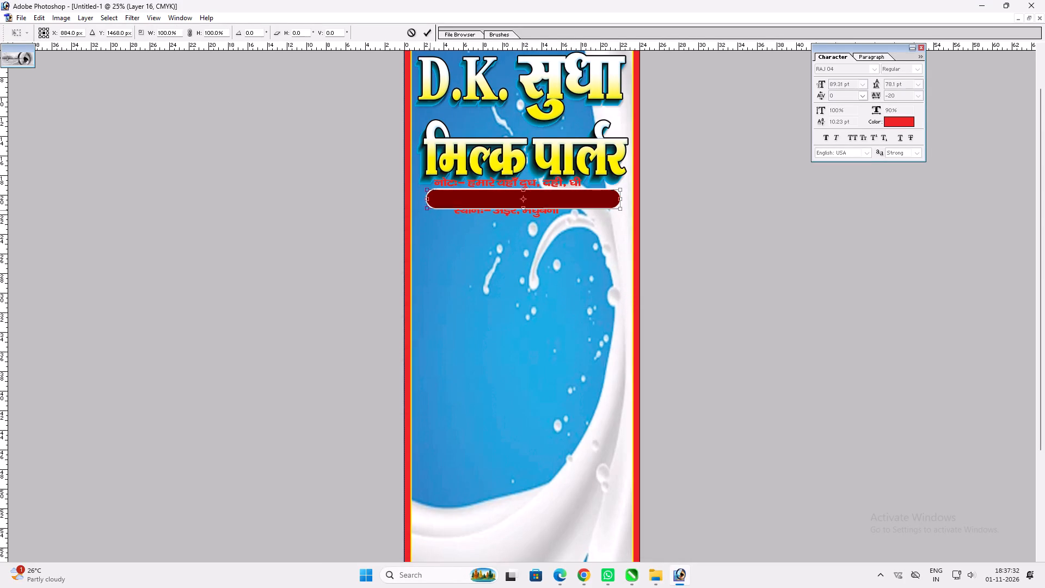
shift+drag(425, 212, 425, 212)
key(shift+Return)
key(ctrl+t)
shift+drag(579, 206, 574, 208)
key(shift+Return)
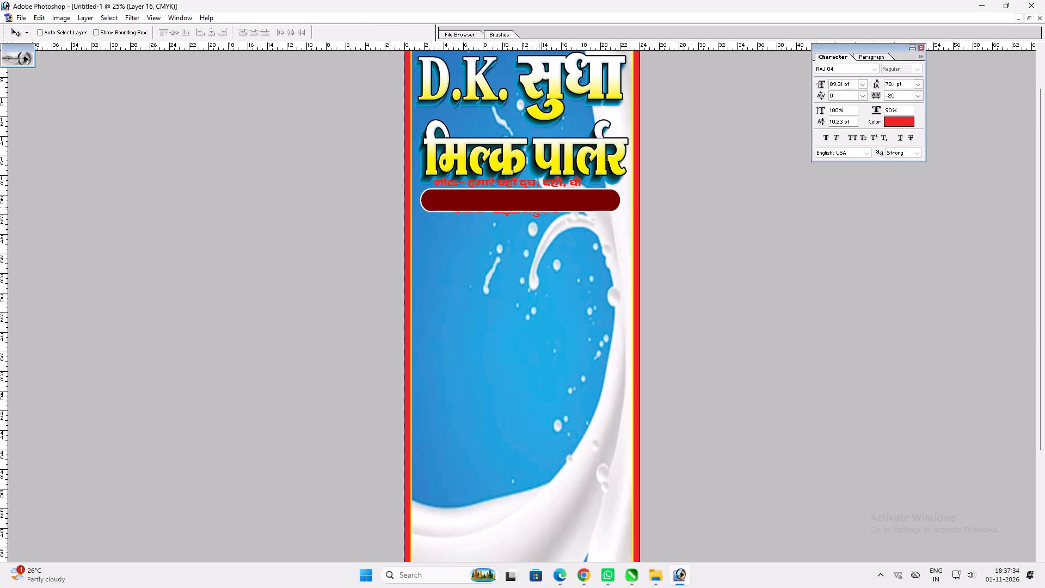
Bring the "स्थानः- अड़ेर, मधुबनी" line to the front, fill it white and place it at the left inside the dark red bar.
key(t)
key(v)
ctrl+click(538, 215)
drag(537, 215, 544, 259)
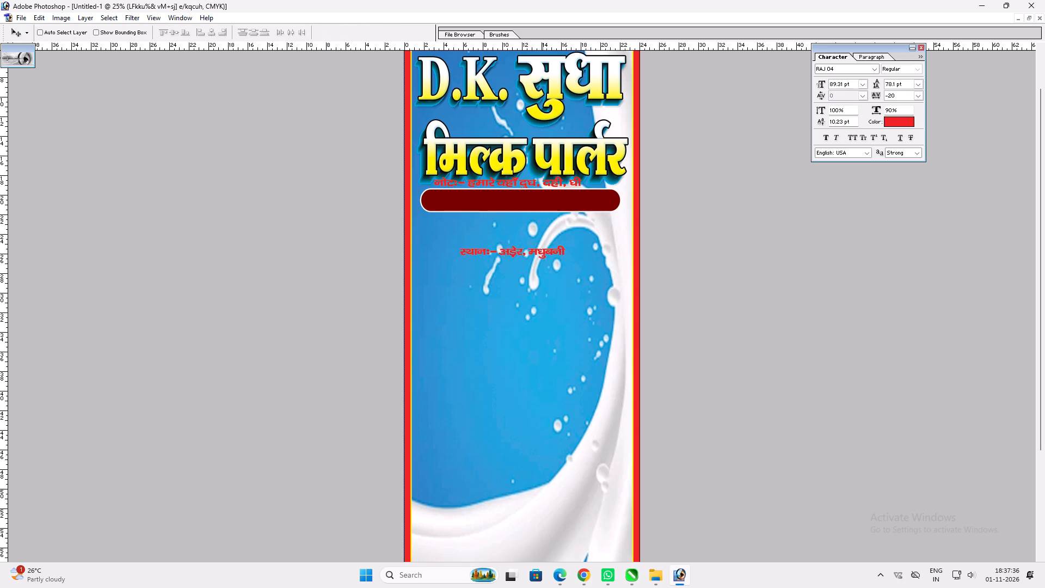
drag(544, 259, 546, 269)
key(ctrl+shift+bracketright)
key(ctrl+shift+BackSpace)
text(vv)
drag(540, 266, 511, 205)
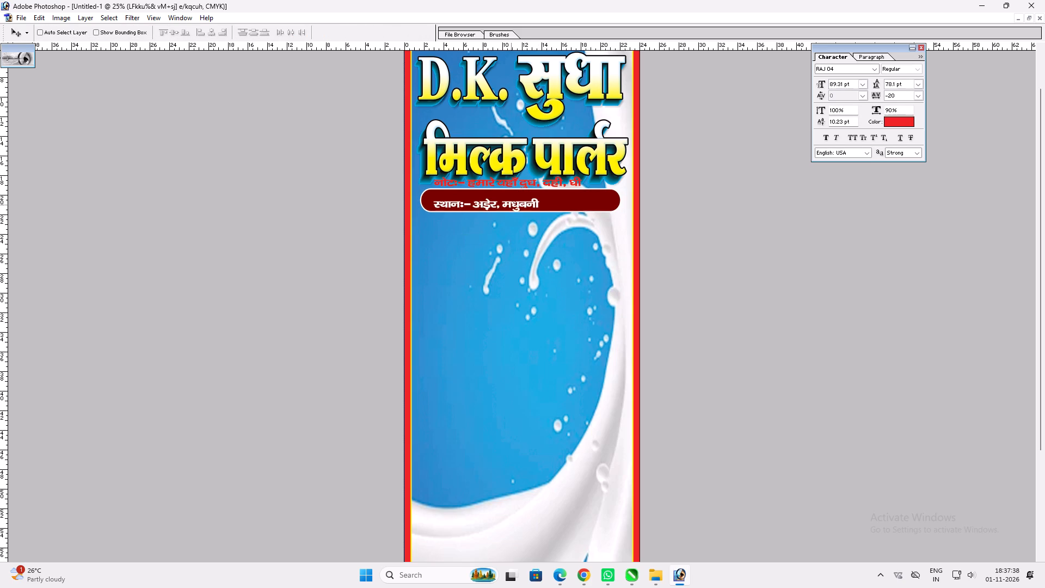
drag(511, 205, 507, 199)
Enlarge the white "स्थानः- अड़ेर, मधुबनी" text to span most of the dark red bar while fitting within its height.
key(ctrl+t)
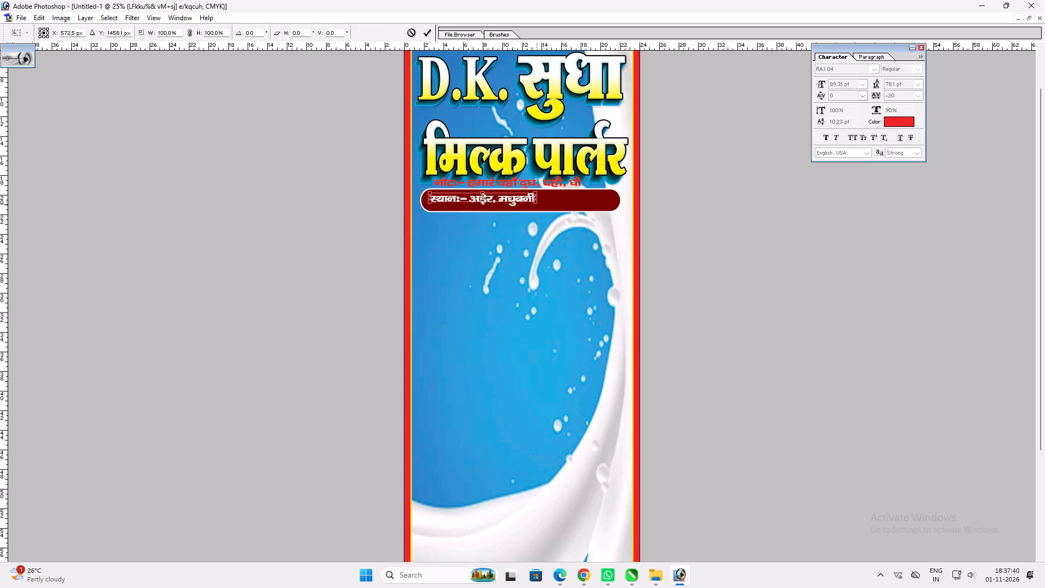
shift+drag(537, 204, 598, 205)
shift+drag(578, 203, 586, 202)
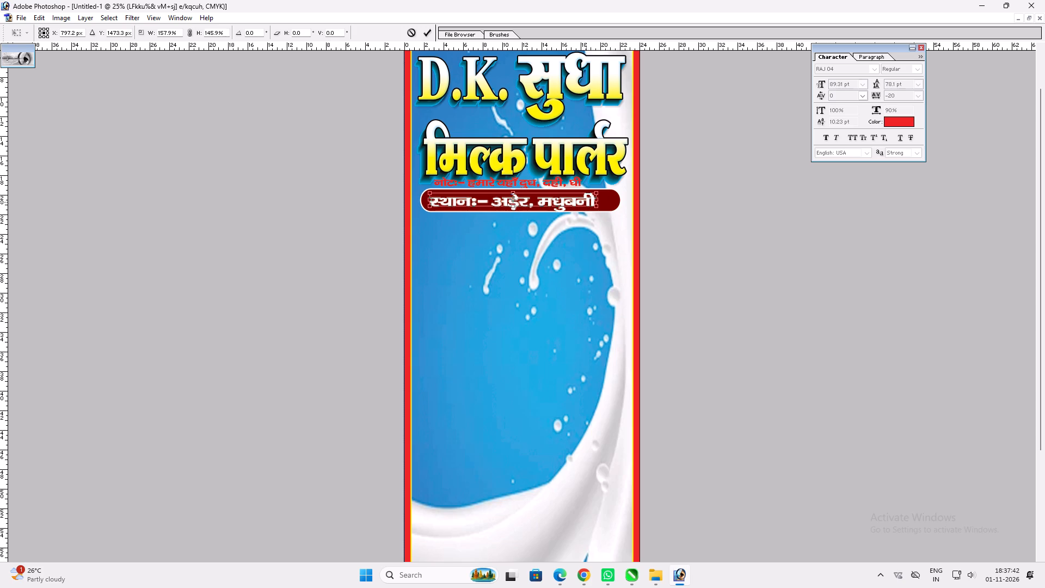
shift+drag(586, 202, 594, 201)
key(shift+Return)
key(ctrl+t)
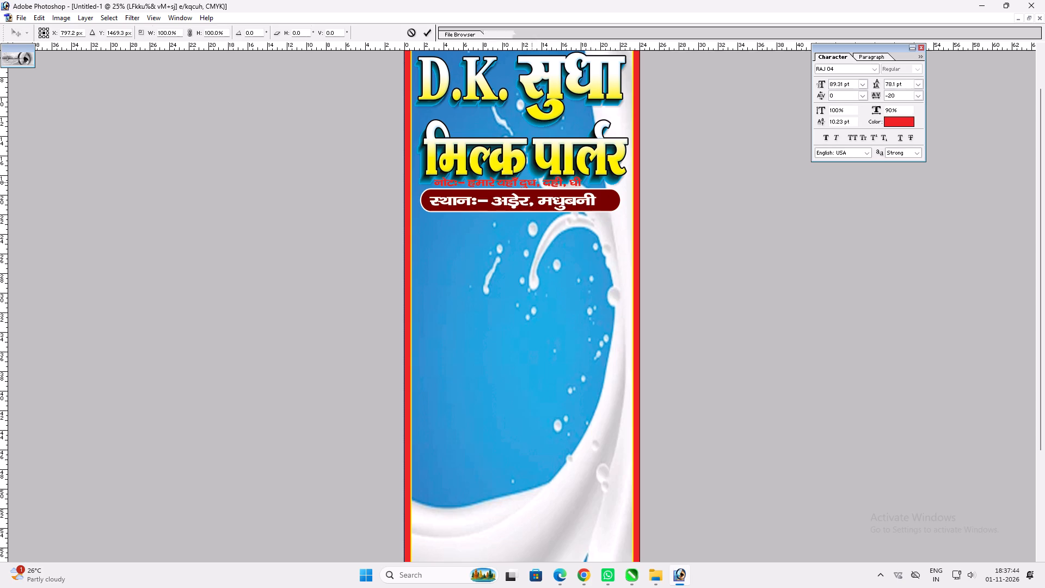
shift+drag(546, 203, 556, 202)
shift+drag(598, 197, 604, 198)
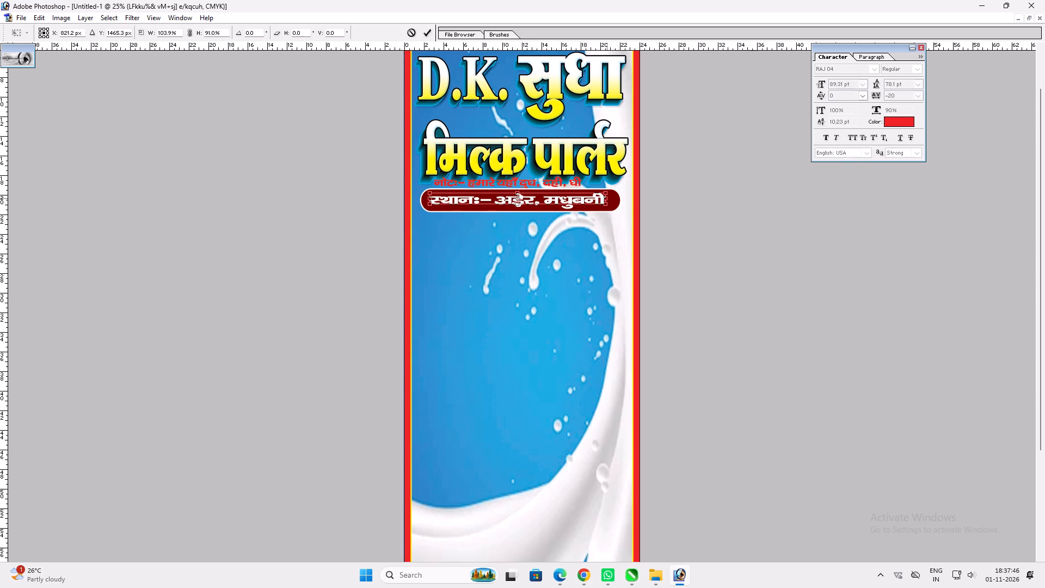
key(Return)
Widen the white location text a little more towards the dark red bar's right end.
key(ctrl+plus)
key(ctrl+plus)
key(space)
key(space)
key(space)
key(space)
drag(504, 198, 489, 328)
key(ctrl+t)
shift+drag(688, 215, 707, 215)
key(shift+Return)
key(v)
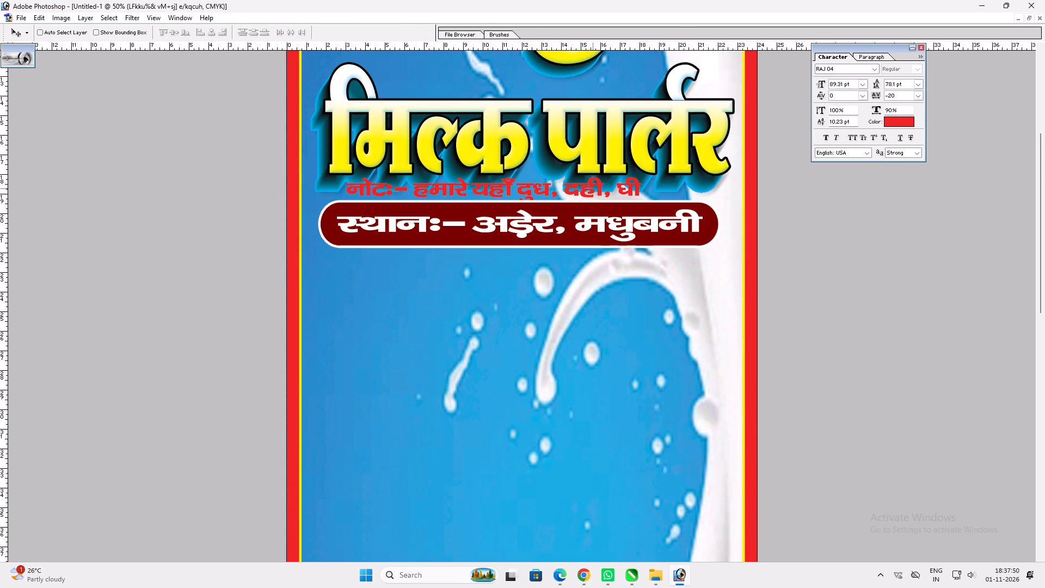
Move the two-line note text from behind the dark red bar to the open area below it.
ctrl+click(592, 190)
drag(592, 190, 607, 307)
Change the font of the whole two-line note text to RAJ 101 Bold.
key(t)
click(593, 310)
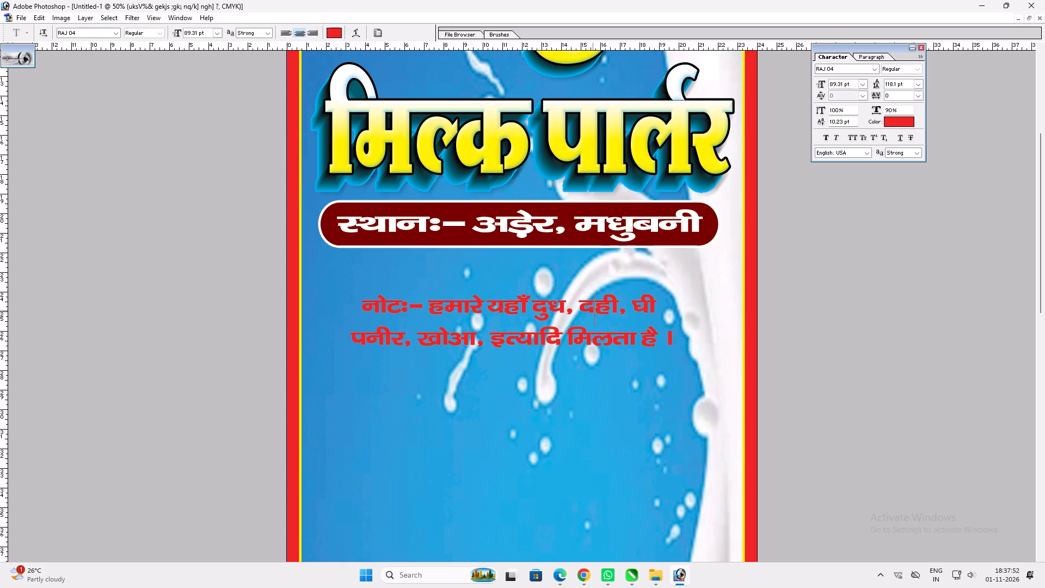
key(ctrl+a)
click(81, 31)
key(Down)
key(Down)
key(Down)
key(Down)
key(Down)
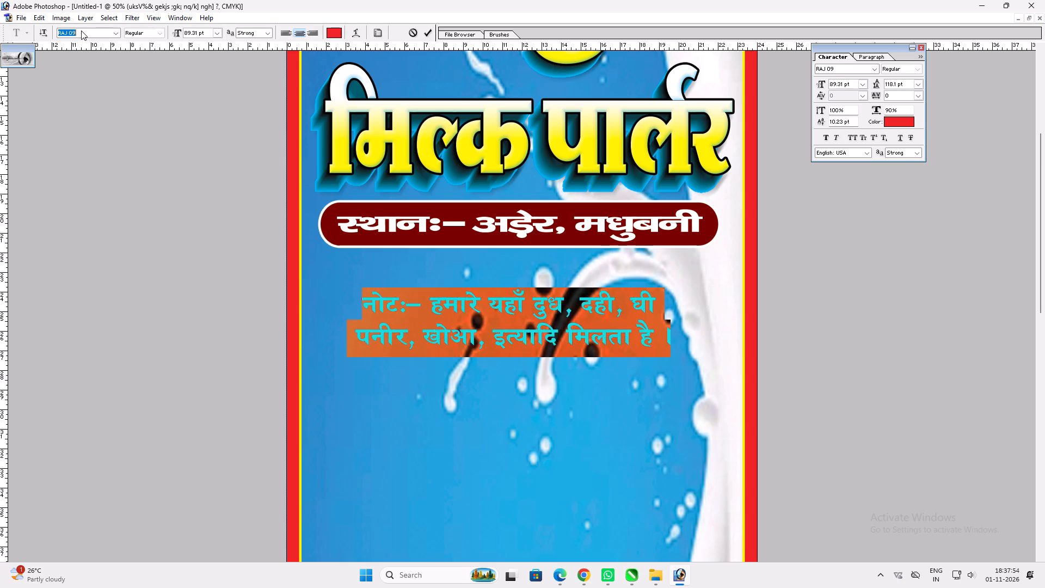
key(Down)
key(Down)
key(Down)
key(Down)
key(Up)
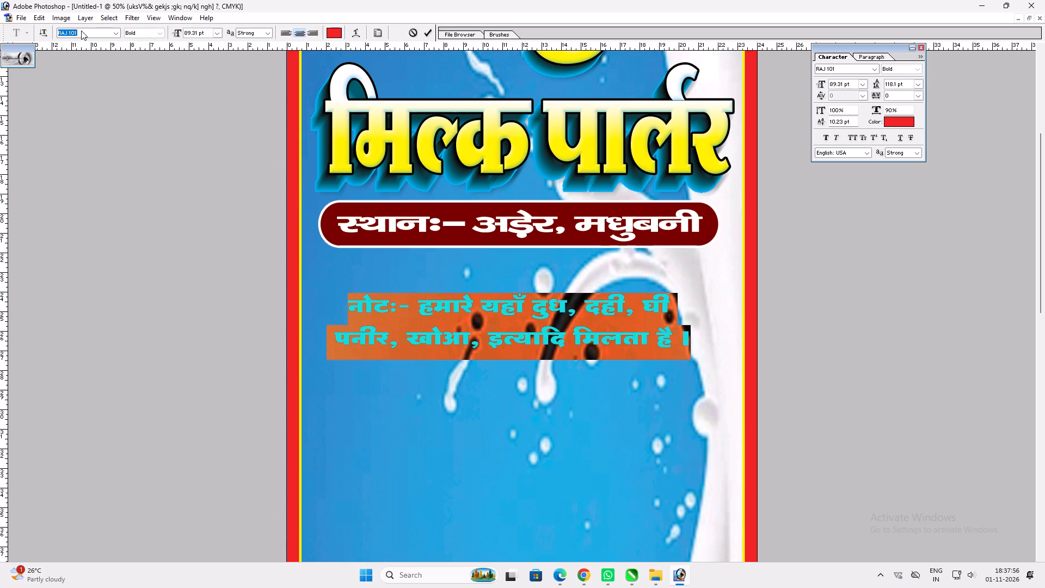
key(Return)
key(Return)
Tighten the line spacing of the two-line note text to 98.1 pt leading.
click(501, 351)
key(ctrl+a)
key(alt+Up)
key(alt+Up)
key(alt+Up)
key(alt+Up)
key(alt+Up)
key(alt+Up)
key(alt+Up)
key(alt+Up)
key(alt+Up)
key(alt+Up)
key(alt+Up)
key(alt+Up)
key(alt+Up)
key(alt+Up)
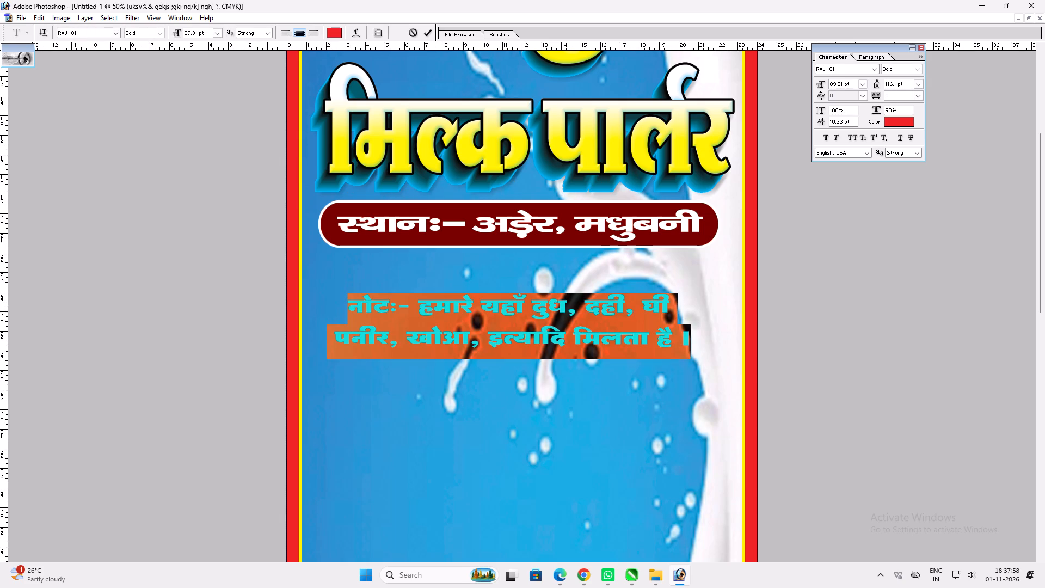
key(alt+Down)
key(alt+Down)
key(alt+Down)
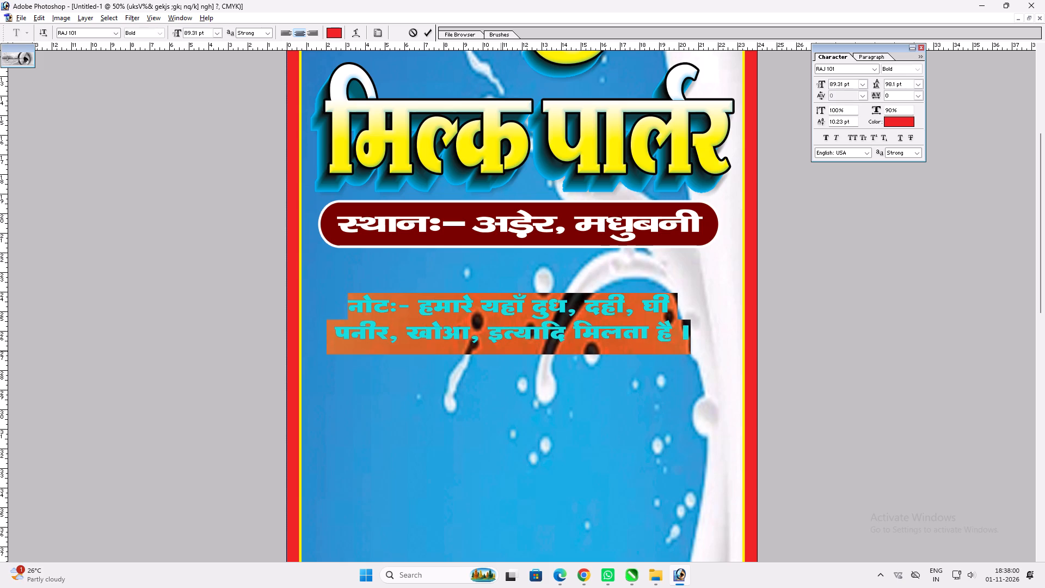
key(ctrl+z)
key(ctrl+Return)
Stretch the note text taller and move it up and left to sit just below the dark red bar.
key(ctrl+t)
shift+drag(549, 292, 549, 267)
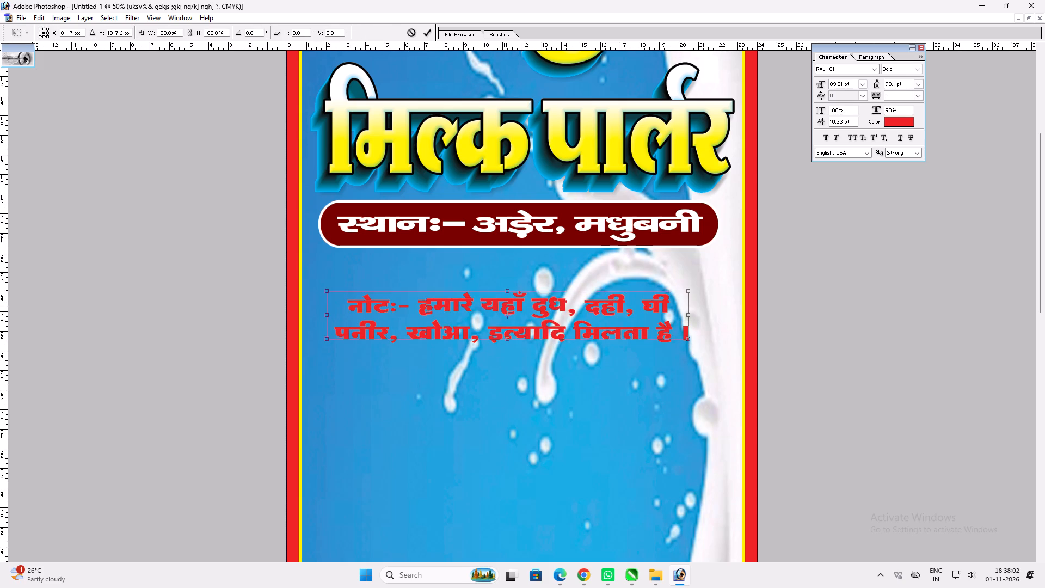
shift+drag(549, 267, 548, 274)
key(shift+Return)
key(v)
key(v)
drag(497, 330, 491, 327)
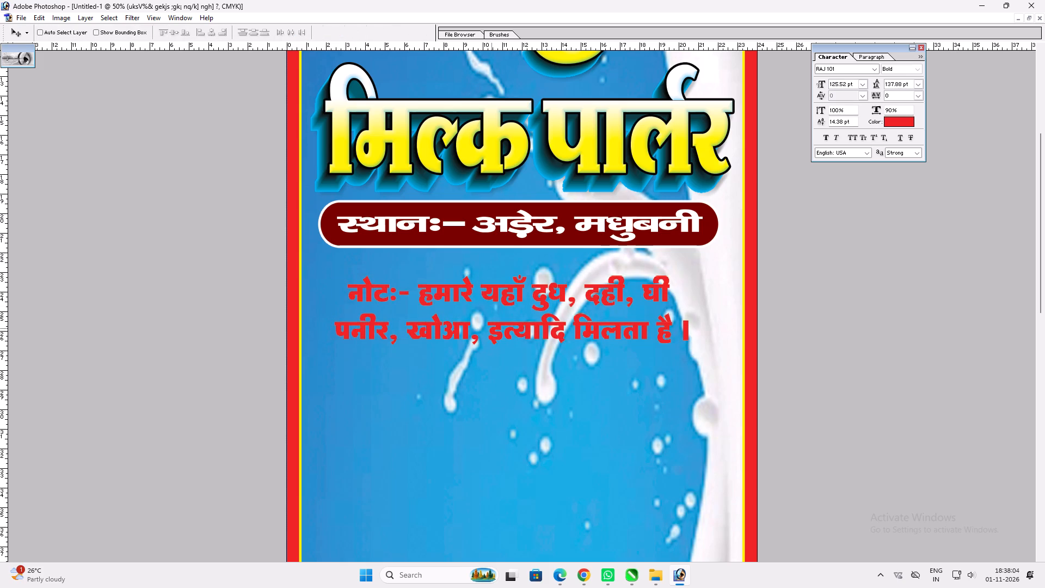
drag(491, 327, 474, 311)
Scale the note text up proportionally to about 114%, reaching the dark red bar's right end.
key(ctrl+t)
shift+drag(662, 318, 717, 320)
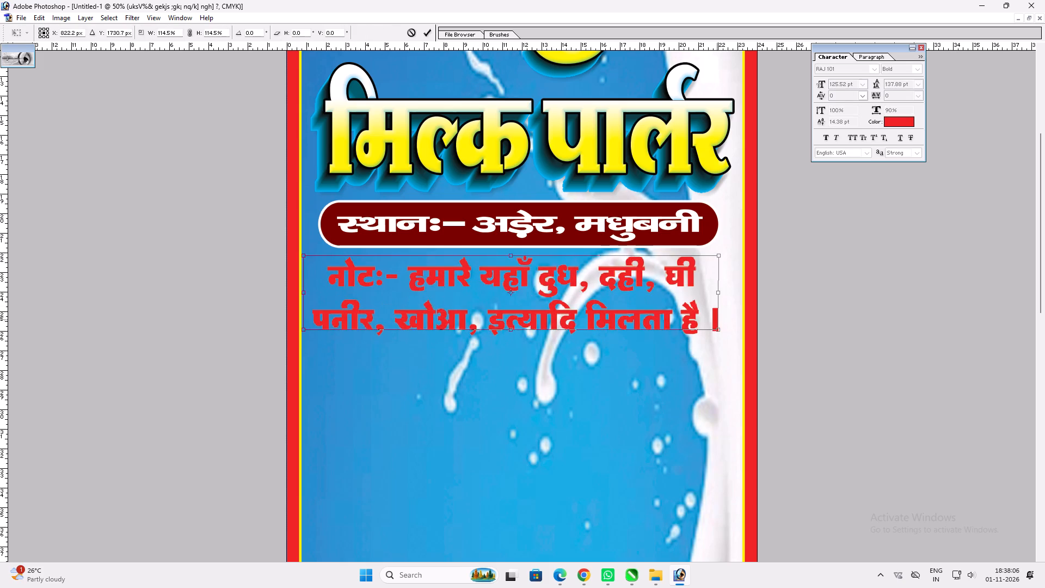
shift+drag(717, 320, 717, 318)
key(shift+Return)
key(v)
Add a thick black stroke around the two-line note text and enable its colour overlay.
key(alt+l)
key(alt+y)
key(n)
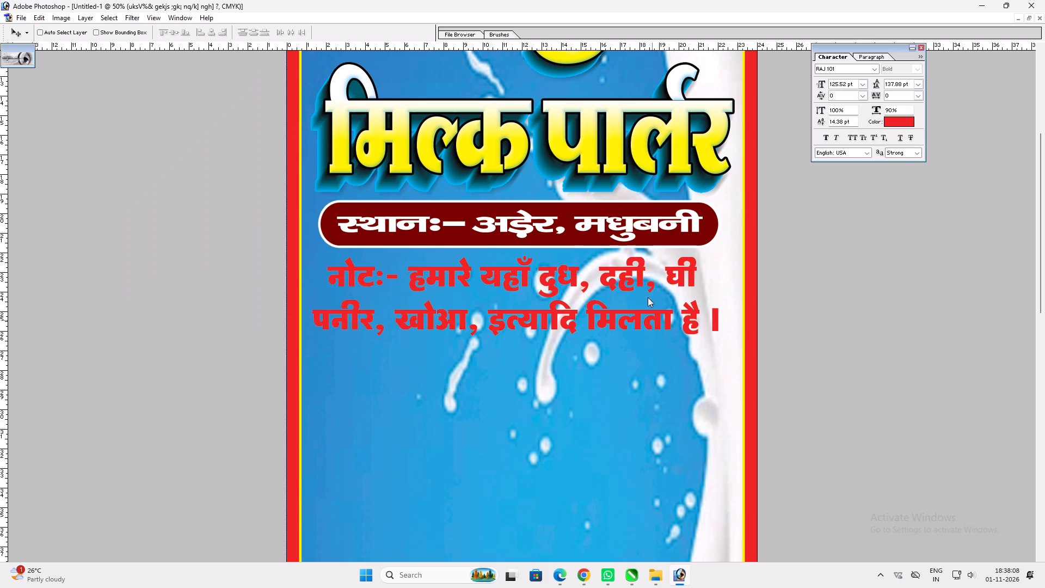
click(407, 439)
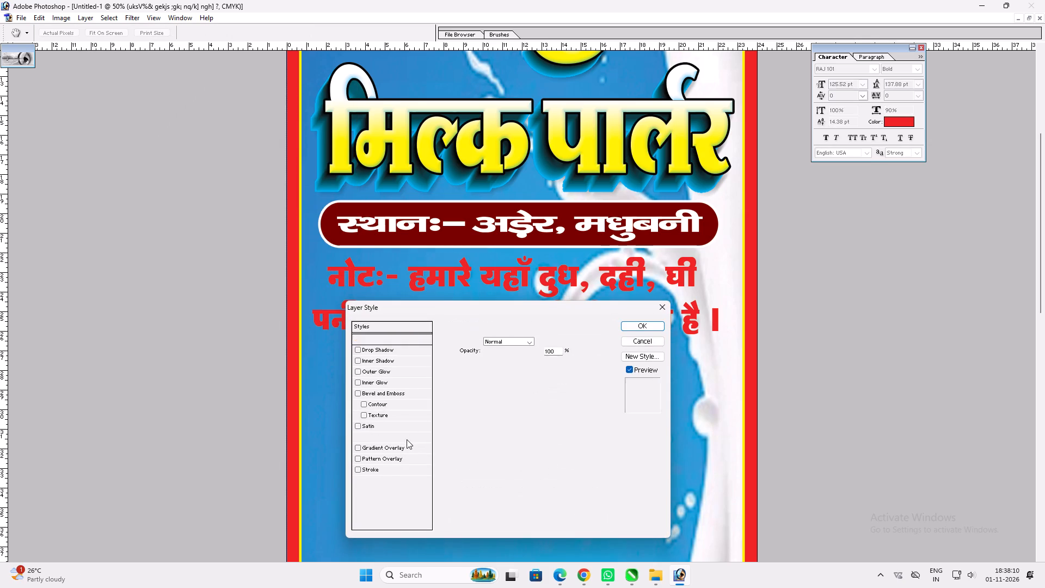
click(395, 466)
click(475, 401)
drag(342, 376, 345, 376)
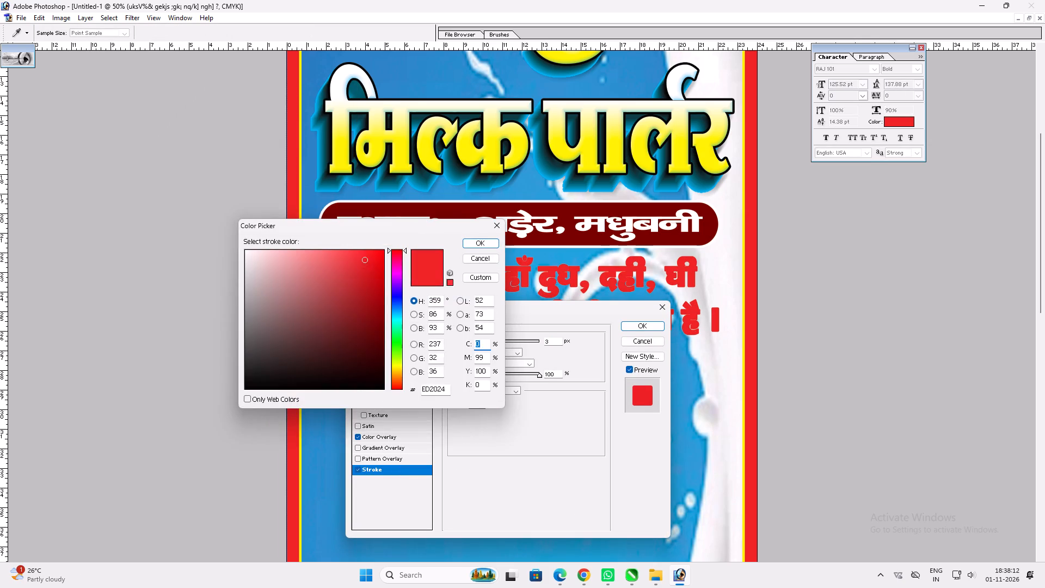
drag(345, 376, 435, 426)
key(Return)
scroll(484, 425, up, 4)
Set the note text's colour overlay to yellow with M 0 and Y 100.
click(398, 439)
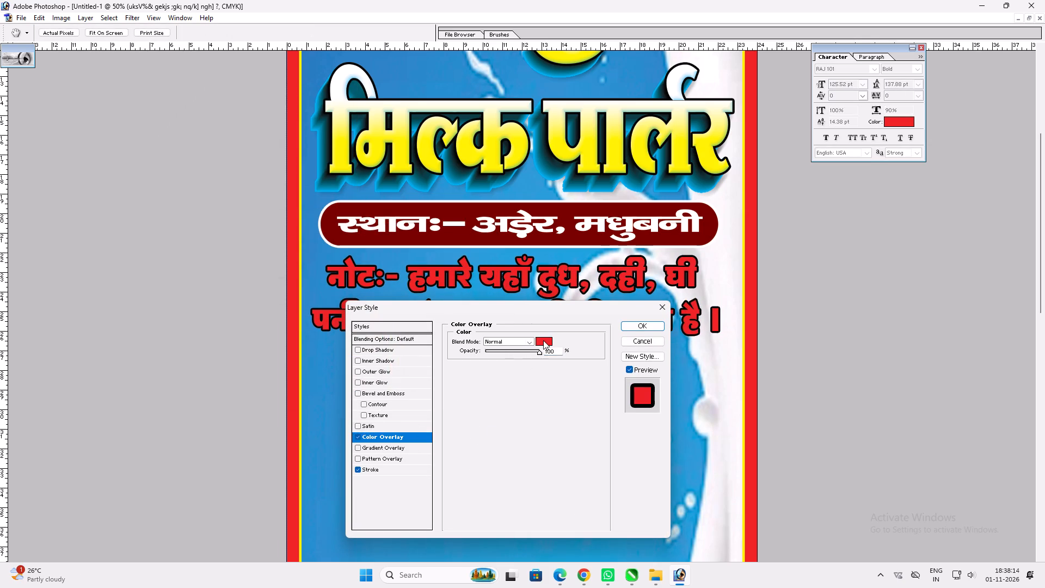
click(543, 340)
key(Tab)
key(0)
key(Return)
scroll(563, 413, up, 1)
key(Return)
Widen the yellow note text slightly towards the sign's right border.
key(ctrl+t)
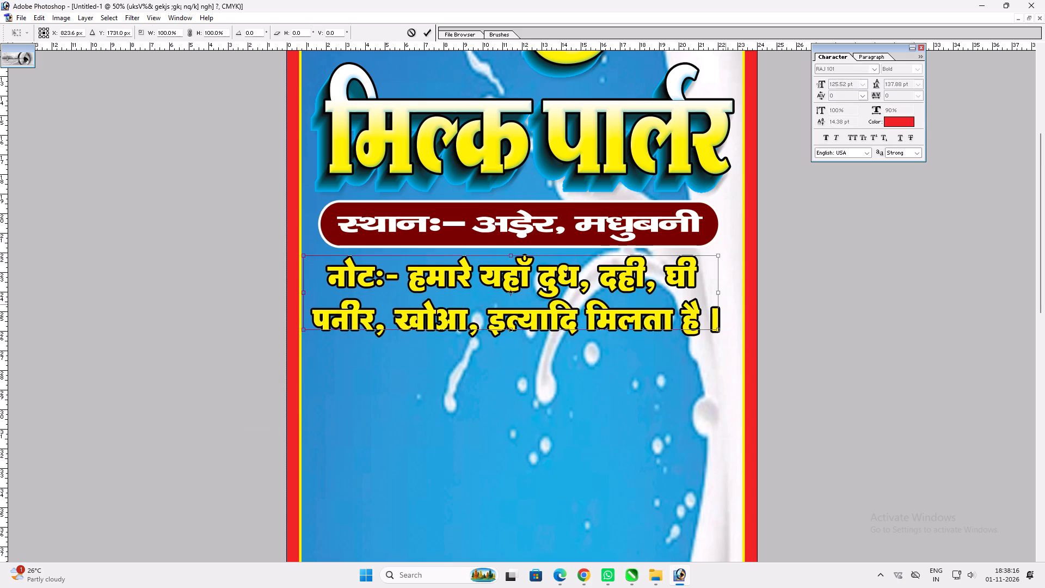
shift+drag(721, 292, 736, 293)
key(shift+Return)
key(alt+l)
text(yd)
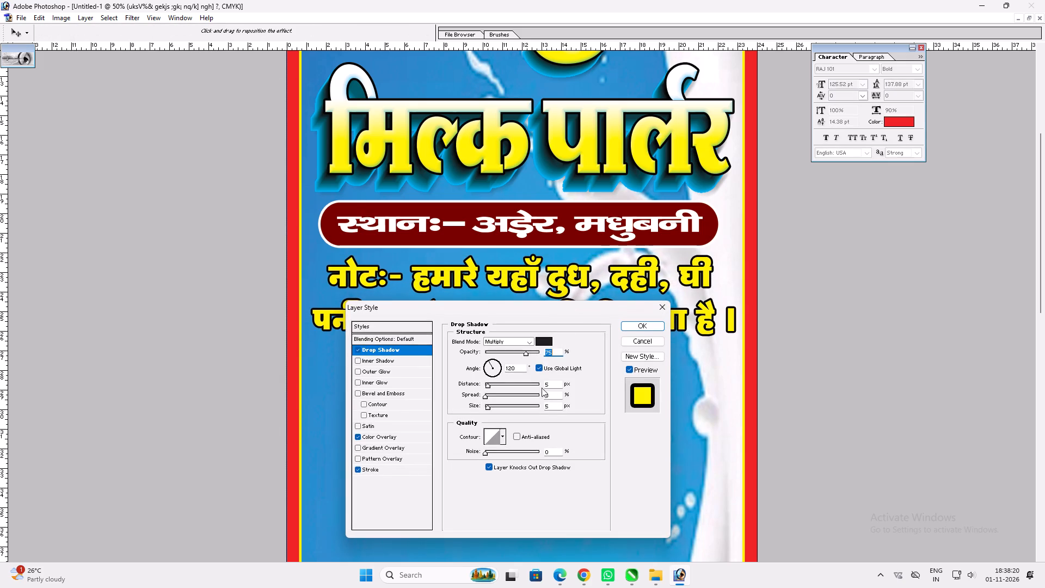
drag(527, 356, 562, 354)
click(492, 387)
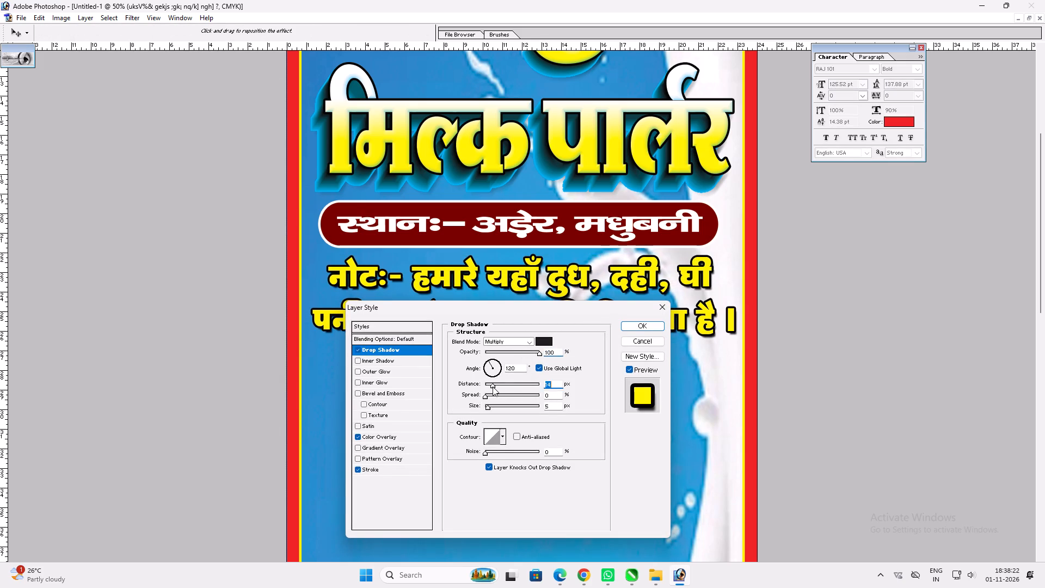
key(Return)
Stretch the yellow note text slightly downward to make it taller.
key(ctrl+t)
shift+drag(524, 325, 520, 330)
key(Return)
text(vv)
Increase the line spacing of the two-line yellow note text to 180.75 pt.
key(t)
click(514, 328)
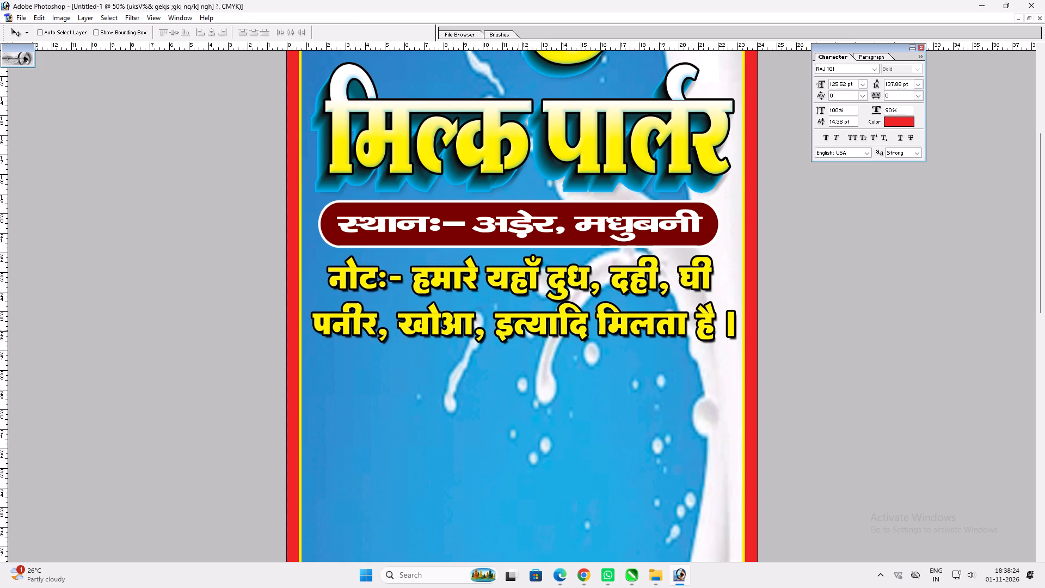
key(ctrl+a)
key(alt+Down)
key(alt+Down)
key(alt+Down)
key(alt+Down)
key(alt+Down)
key(alt+Down)
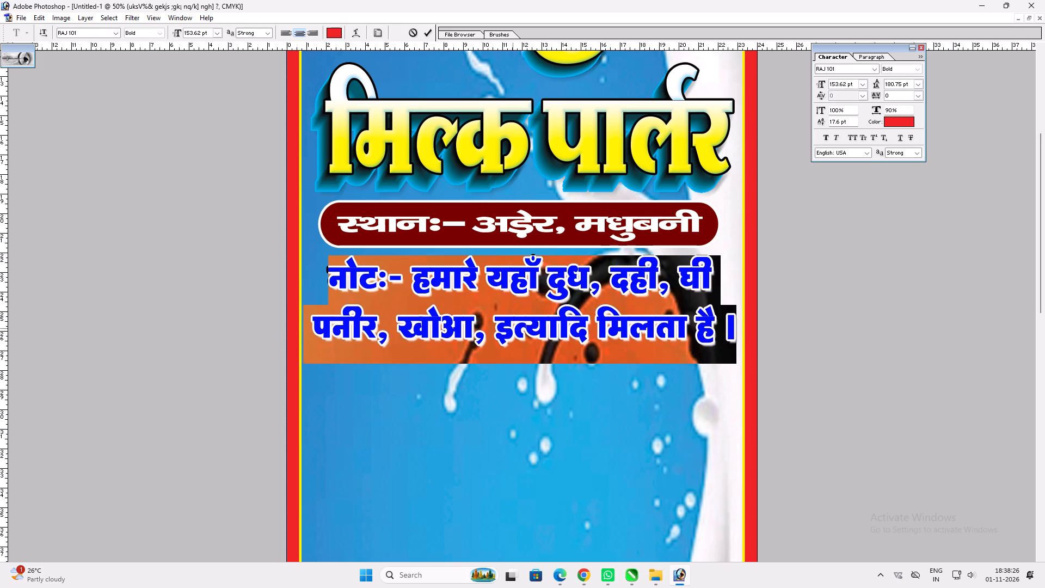
key(ctrl+z)
key(ctrl+Return)
Move the yellow note text down the sign to just above the red bottom band.
text(vv)
key(space)
key(space)
key(space)
key(space)
key(space)
right_click(507, 371)
drag(531, 376, 544, 380)
key(v)
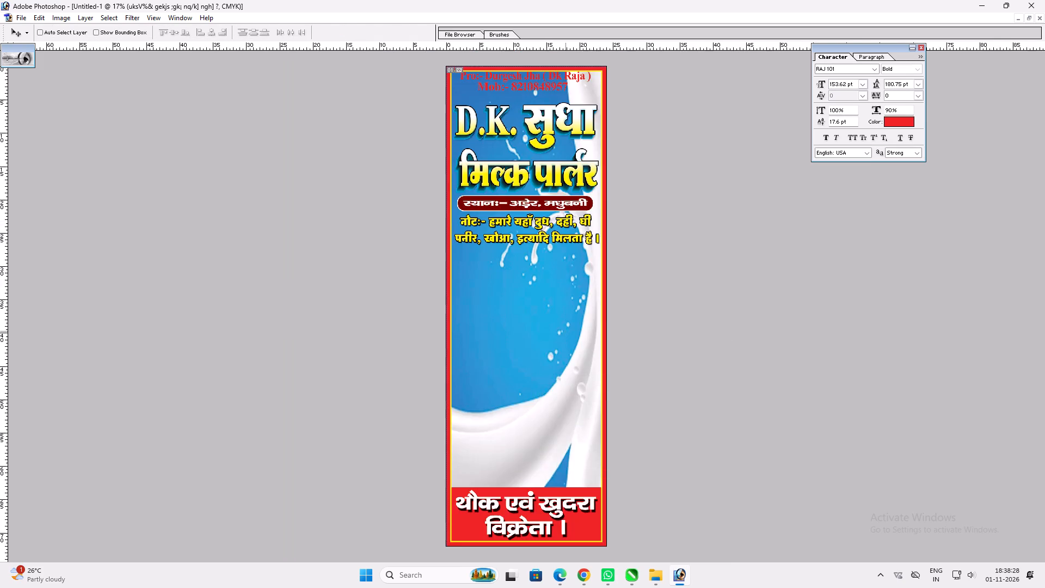
key(ctrl+plus)
key(ctrl+plus)
key(space)
key(space)
key(space)
key(space)
key(space)
key(space)
key(space)
key(space)
key(space)
key(space)
key(space)
key(space)
key(space)
key(space)
key(space)
key(space)
key(space)
key(space)
key(space)
key(space)
drag(556, 330, 539, 319)
right_drag(524, 309, 536, 311)
drag(553, 315, 562, 318)
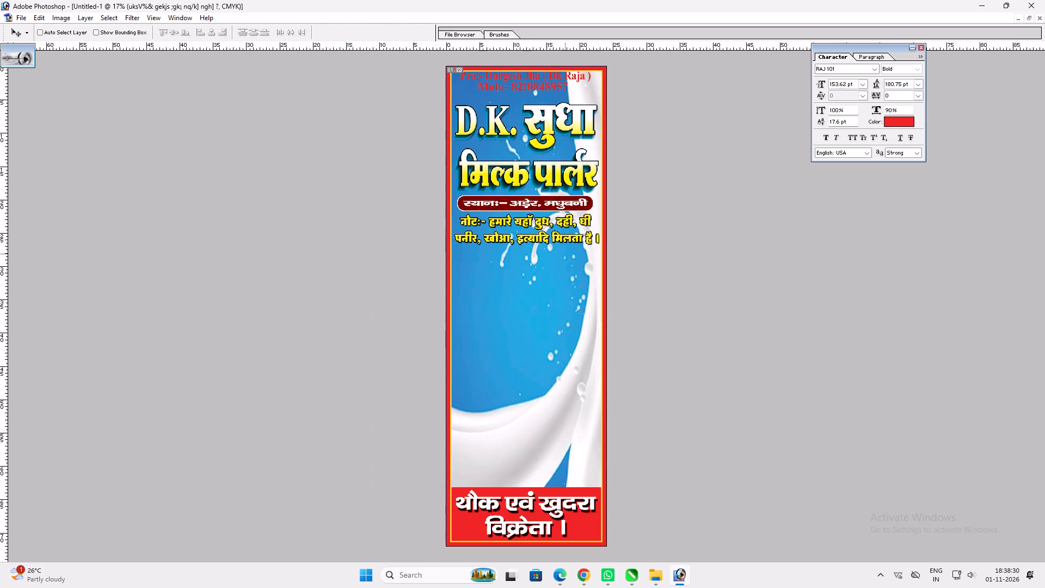
shift+drag(552, 228, 561, 463)
right_click(489, 283)
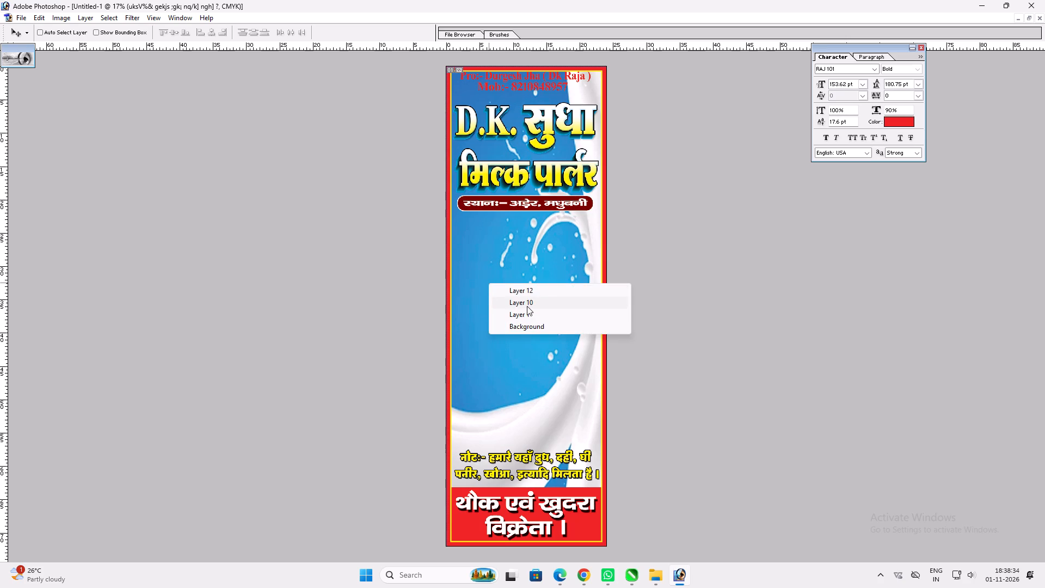
click(525, 302)
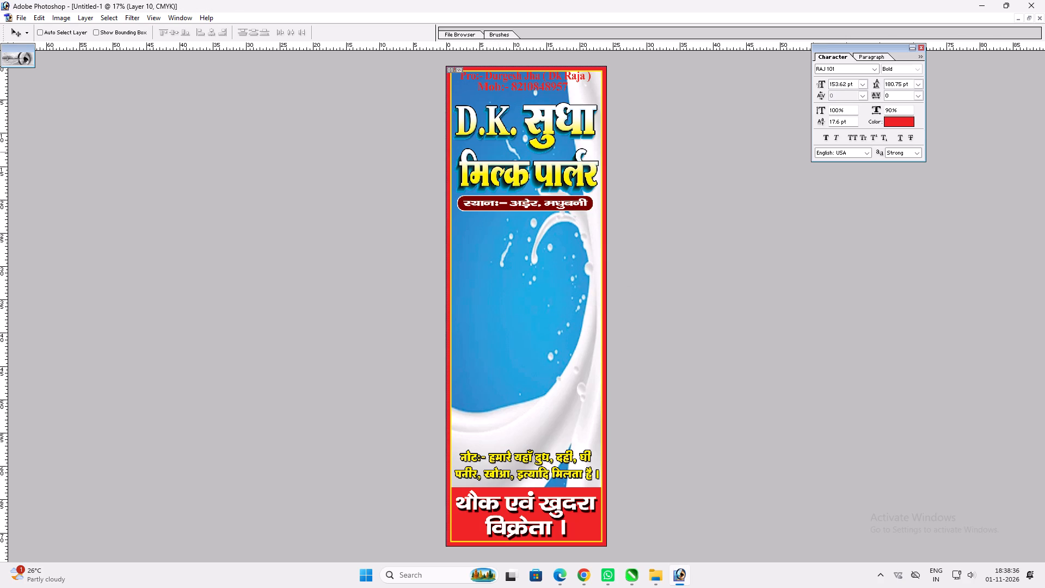
Add a white stroke to the red proprietor line at the top of the sign.
key(ctrl+plus)
key(ctrl+plus)
key(space)
key(space)
key(space)
key(space)
key(space)
key(space)
key(space)
drag(543, 164, 503, 530)
ctrl+click(531, 72)
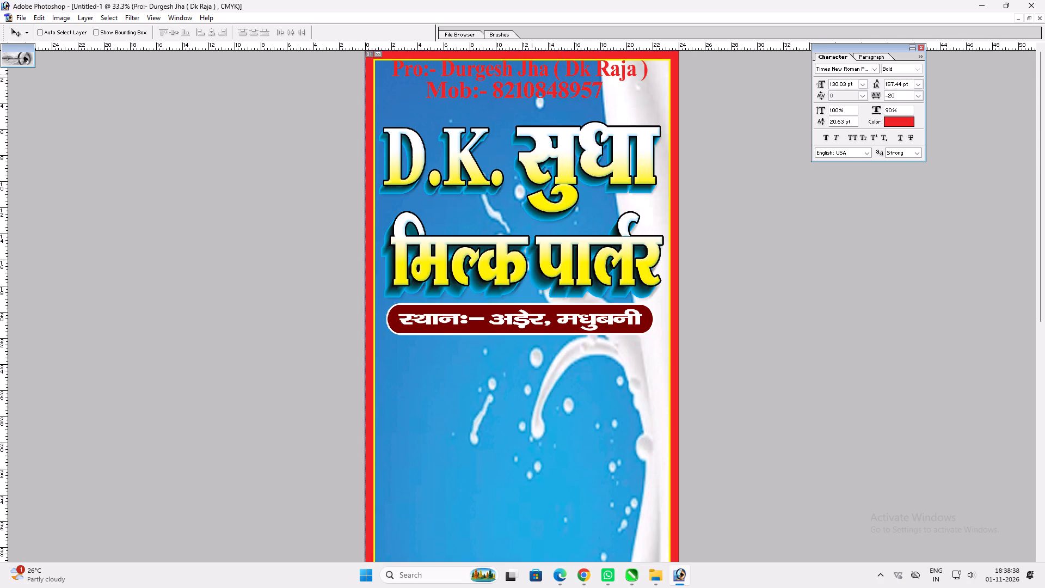
key(alt+l)
key(alt+y)
key(k)
scroll(555, 247, up, 3)
click(483, 402)
drag(373, 327, 173, 208)
key(Return)
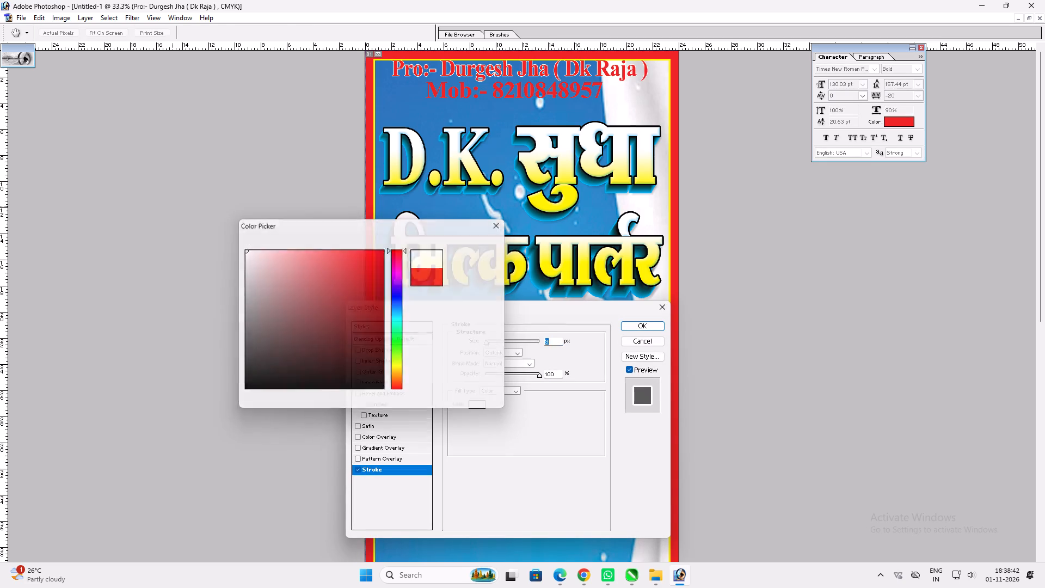
scroll(441, 389, up, 5)
scroll(520, 515, up, 1)
key(Return)
Copy the proprietor line's stroke style onto the mobile number line and move both lines slightly down.
key(v)
key(alt+l)
key(alt+y)
key(alt+c)
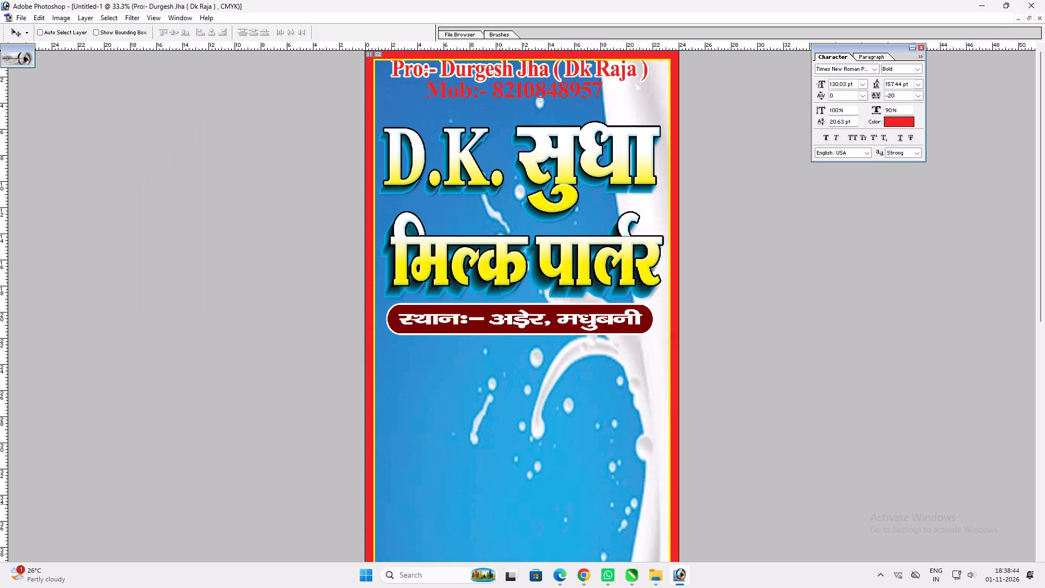
drag(536, 90, 536, 97)
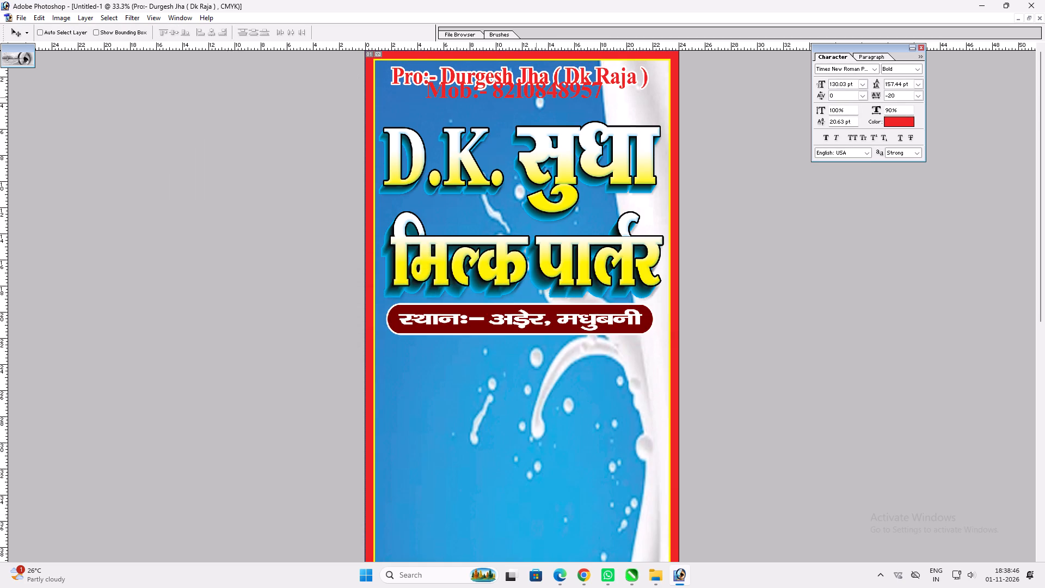
ctrl+click(542, 92)
key(alt+l)
key(alt+y)
text(pv)
drag(542, 92, 543, 107)
Stretch the linked D.K. सुधा and मिल्क पार्लर titles to 125.1% height and shift them slightly down.
key(space)
key(space)
drag(569, 262, 564, 207)
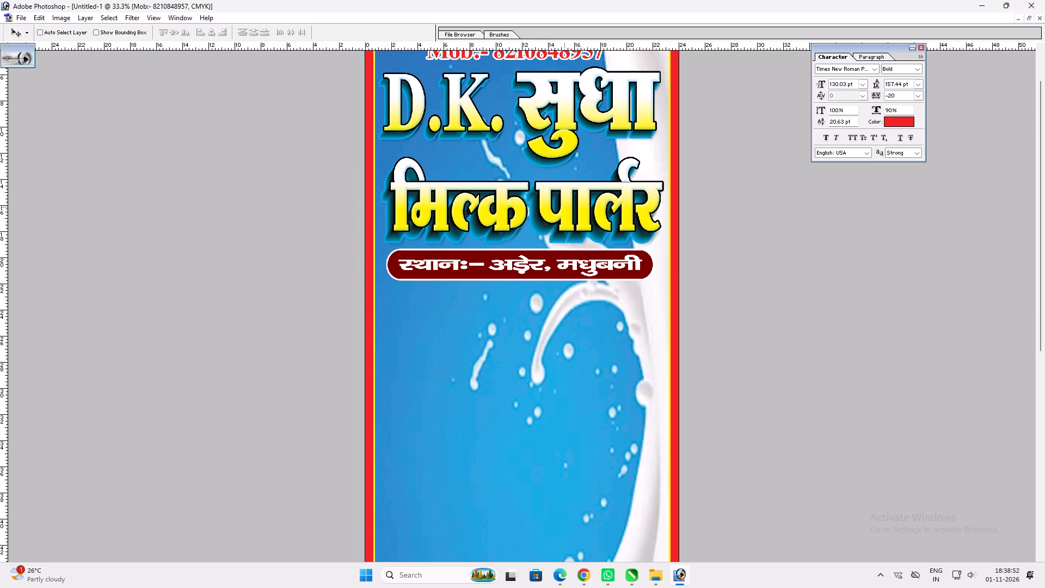
ctrl+right_click(564, 207)
click(570, 216)
drag(571, 215, 581, 226)
key(ctrl+z)
ctrl+shift+right_click(568, 113)
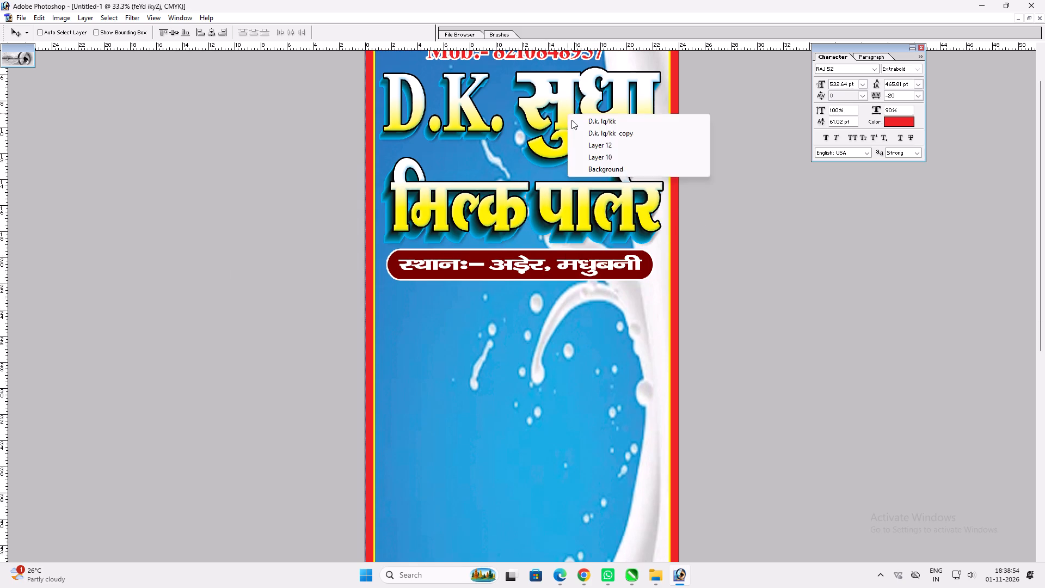
ctrl+shift+click(571, 120)
ctrl+shift+right_click(571, 116)
ctrl+shift+click(579, 131)
key(ctrl+t)
shift+drag(574, 244, 577, 259)
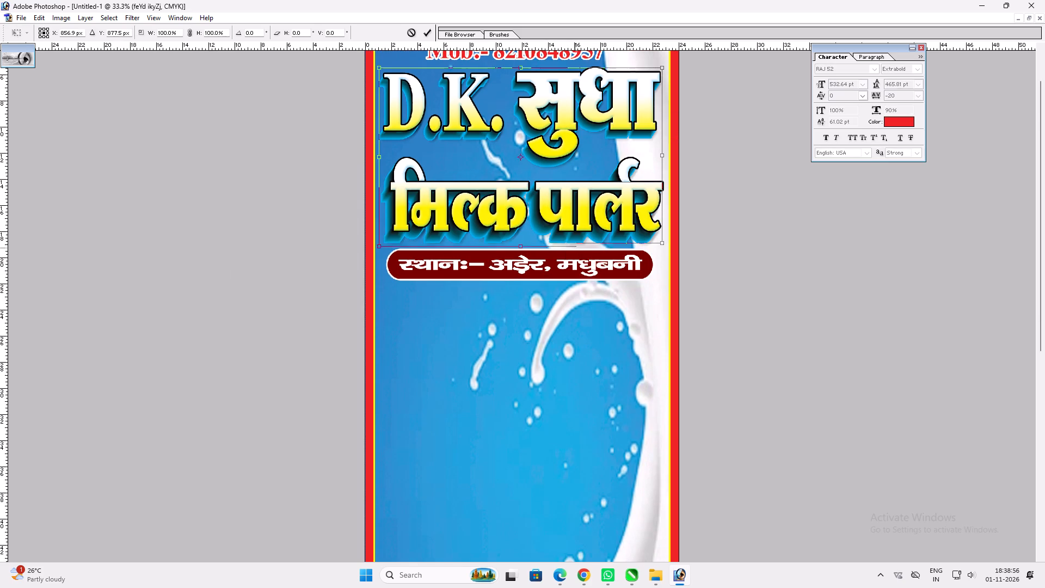
shift+drag(577, 259, 579, 289)
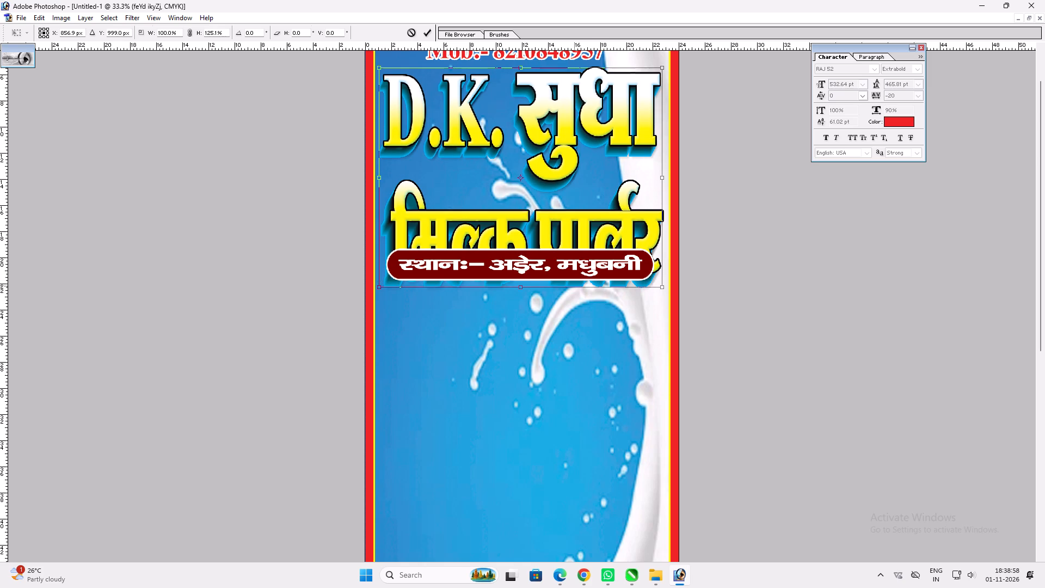
key(shift+Return)
key(v)
shift+drag(573, 254, 572, 263)
Move the maroon location band with its text down to clear the मिल्क पार्लर title.
ctrl+click(562, 262)
drag(562, 262, 563, 305)
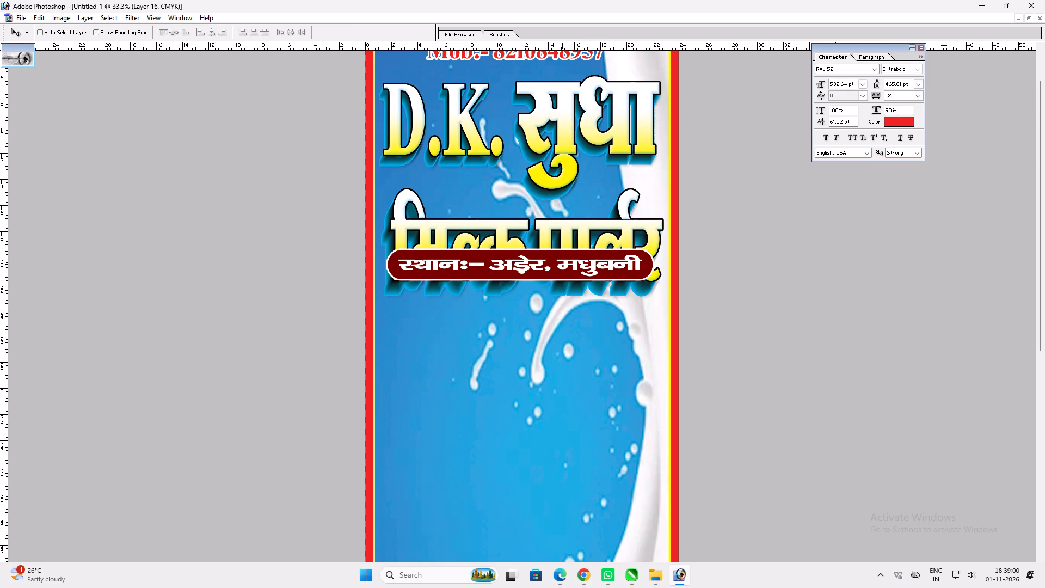
drag(563, 305, 563, 313)
key(ctrl+z)
ctrl+shift+click(565, 265)
drag(565, 263, 567, 313)
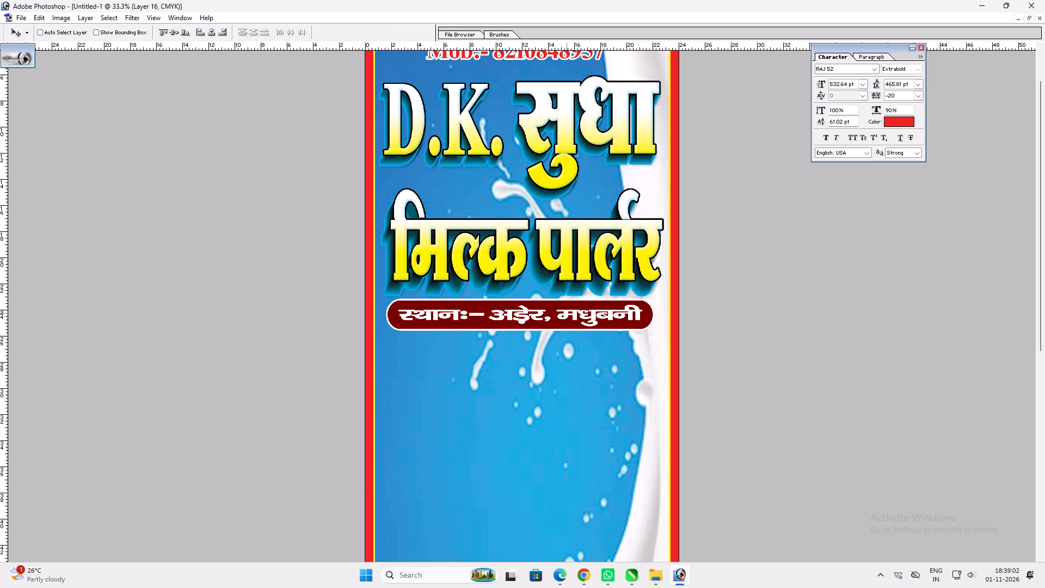
drag(567, 313, 567, 315)
Add a Multiply drop shadow with 100% opacity and a slightly increased distance to the white location text.
ctrl+click(565, 314)
key(alt+l)
text(yd)
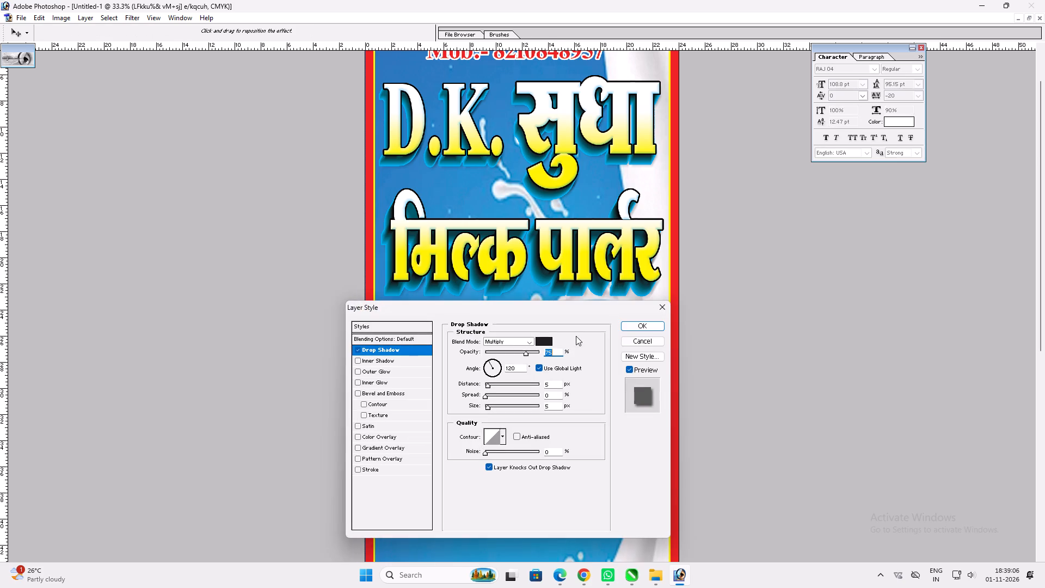
drag(528, 354, 564, 356)
click(491, 388)
key(Return)
Lower the maroon location band and its text slightly further beneath the मिल्क पार्लर title.
key(v)
key(v)
shift+drag(525, 329, 522, 339)
key(ctrl+t)
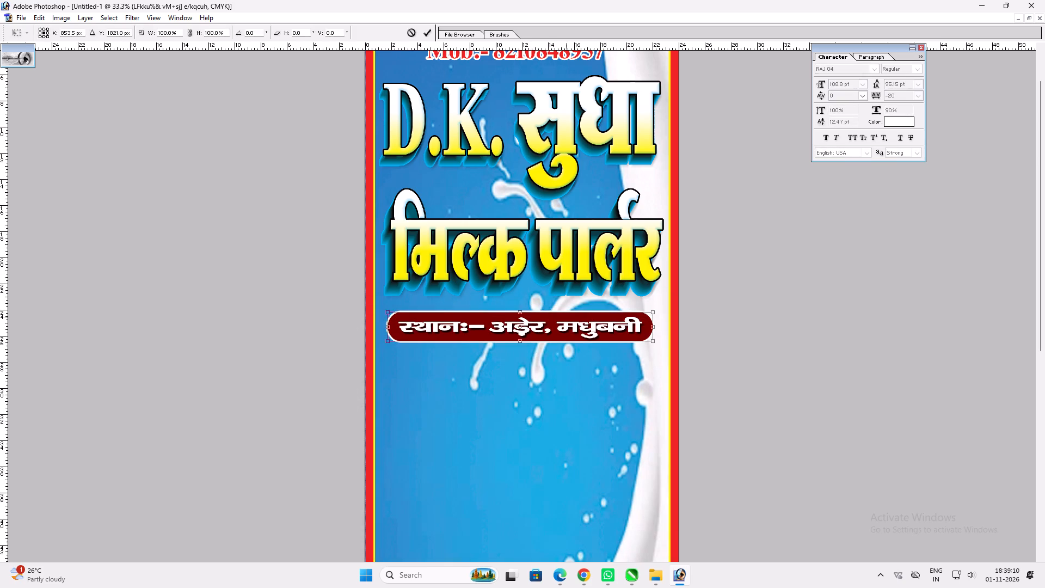
key(Return)
key(v)
drag(562, 317, 557, 315)
drag(557, 315, 563, 311)
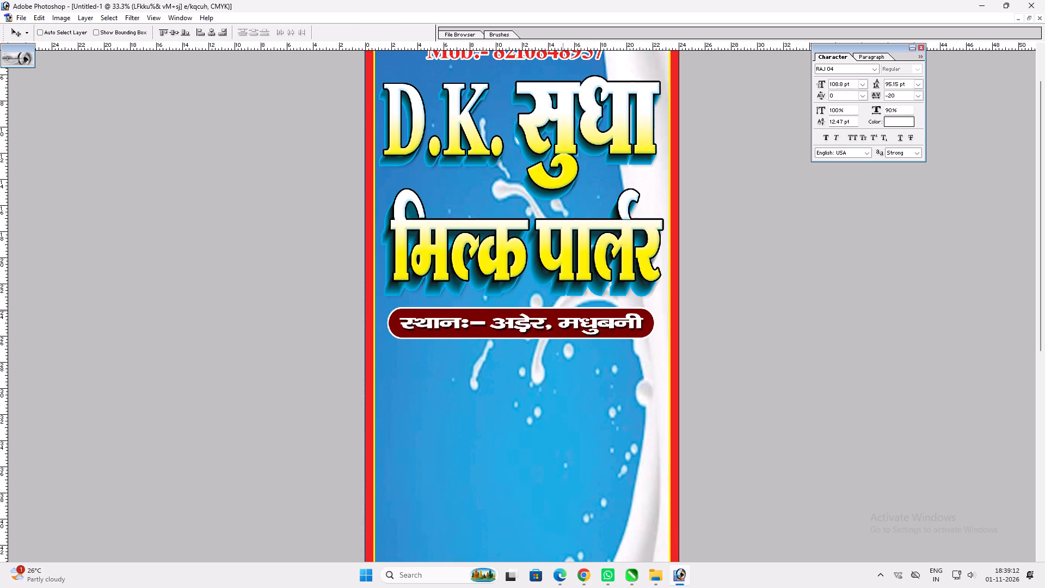
drag(563, 311, 563, 310)
Examine the sign's lower part close up and its overall layout.
key(space)
key(space)
key(space)
key(space)
right_click(558, 313)
click(579, 320)
key(ctrl+plus)
key(ctrl+plus)
key(ctrl+plus)
key(space)
key(space)
key(space)
key(space)
key(space)
key(space)
key(space)
key(space)
key(space)
key(space)
key(space)
key(space)
key(space)
key(space)
key(space)
key(space)
key(space)
key(space)
key(space)
key(space)
drag(587, 321, 564, 126)
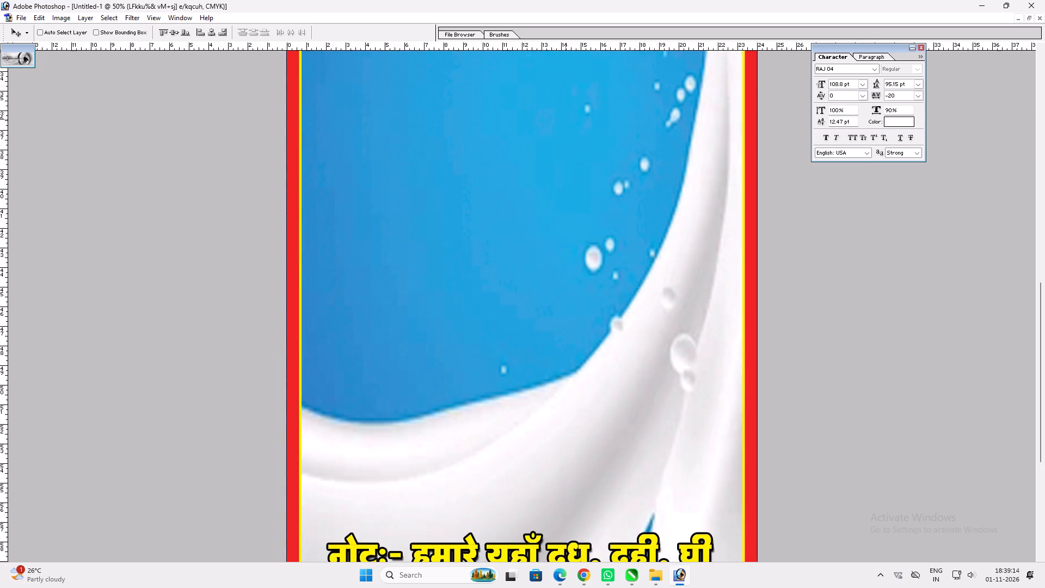
drag(566, 425, 568, 237)
right_drag(537, 326, 543, 328)
drag(555, 330, 567, 334)
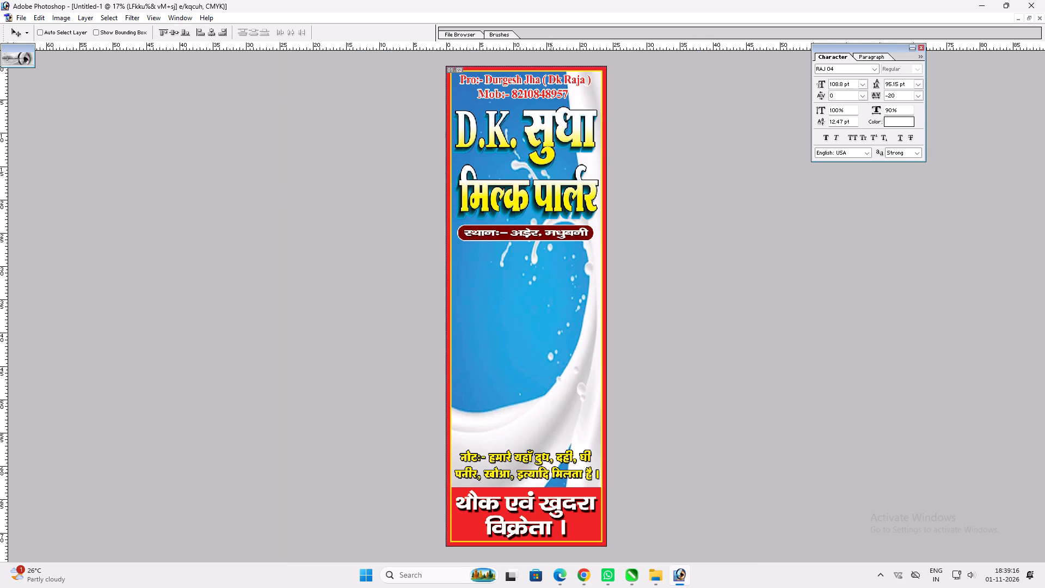
Stretch the two-line yellow note text slightly taller above the red band and nudge it down.
ctrl+click(552, 471)
key(ctrl+t)
click(544, 477)
key(shift+Return)
key(v)
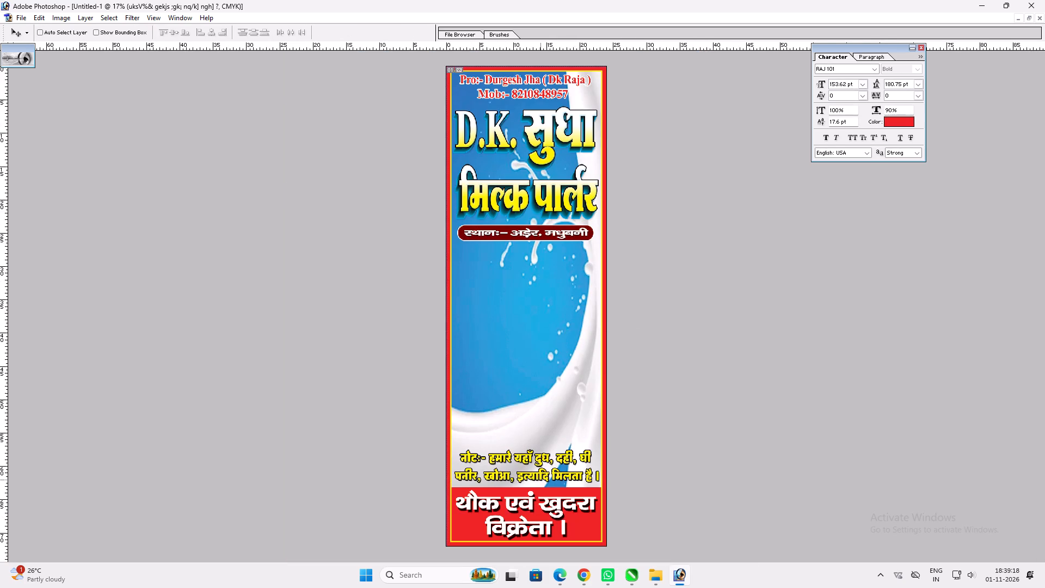
key(Down)
key(v)
Slightly thicken the black outline stroke around the two-line yellow note text.
key(ctrl+plus)
key(ctrl+plus)
key(space)
key(space)
key(space)
key(space)
key(space)
key(space)
key(space)
key(space)
key(space)
key(space)
drag(551, 482, 576, 145)
key(alt+l)
key(alt+y)
key(k)
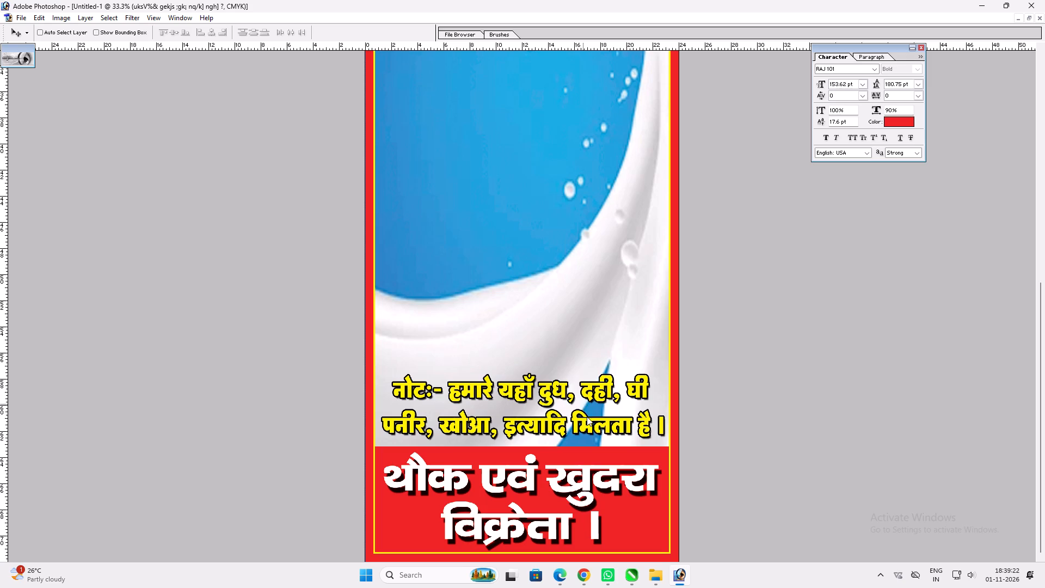
scroll(554, 355, up, 4)
key(Return)
key(v)
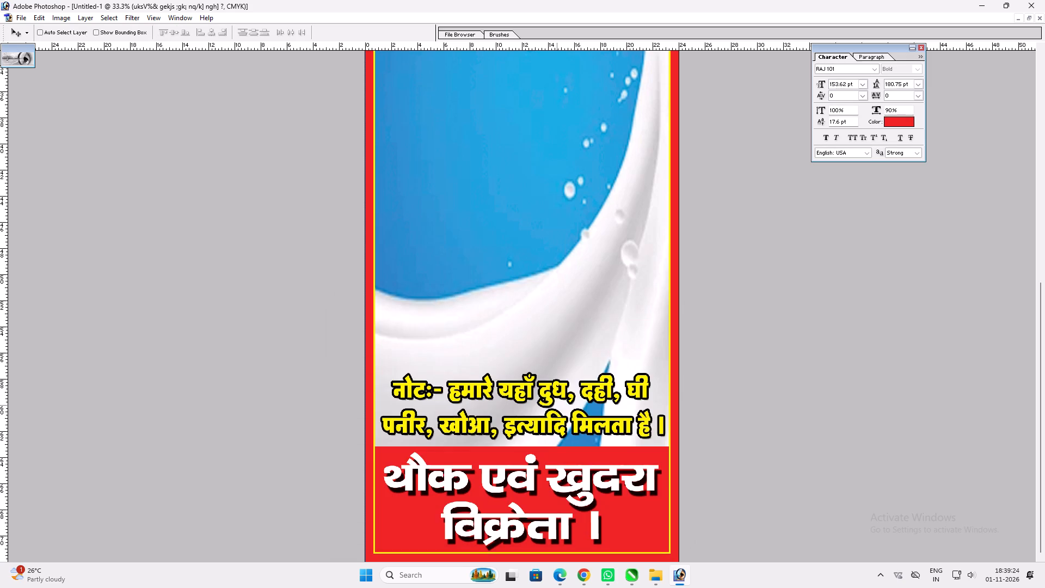
Stretch the yellow note text upward to about 107.4% height, keeping its width at 100%.
key(ctrl+t)
shift+click(582, 367)
shift+click(582, 373)
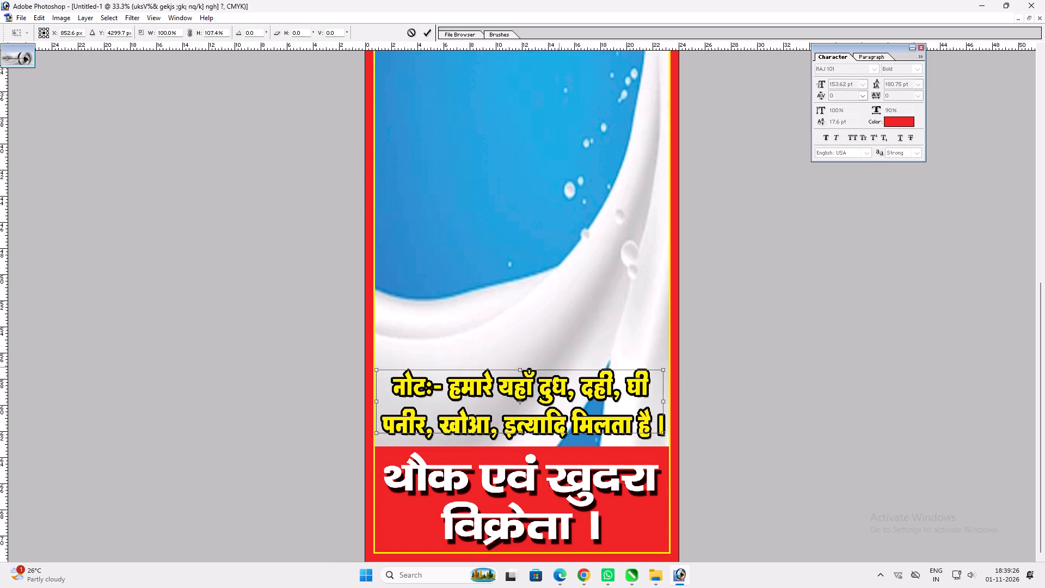
key(shift+Return)
key(v)
Shorten the drop shadow distance on the white थौक एवं खुदरा विक्रेता text, keeping Multiply at 100% opacity.
ctrl+click(555, 488)
key(alt+l)
text(yd)
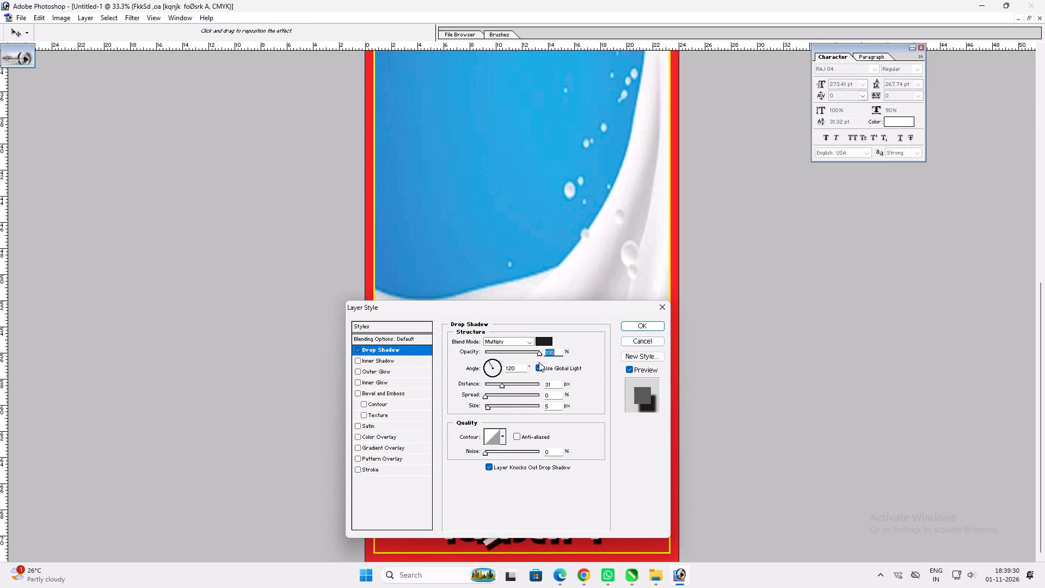
drag(502, 385, 494, 386)
key(Return)
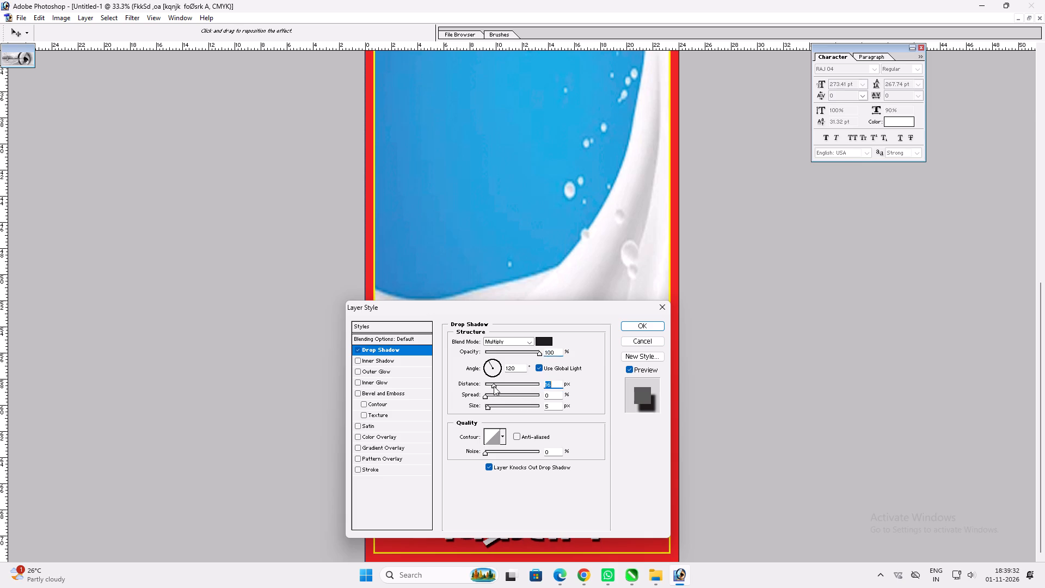
key(v)
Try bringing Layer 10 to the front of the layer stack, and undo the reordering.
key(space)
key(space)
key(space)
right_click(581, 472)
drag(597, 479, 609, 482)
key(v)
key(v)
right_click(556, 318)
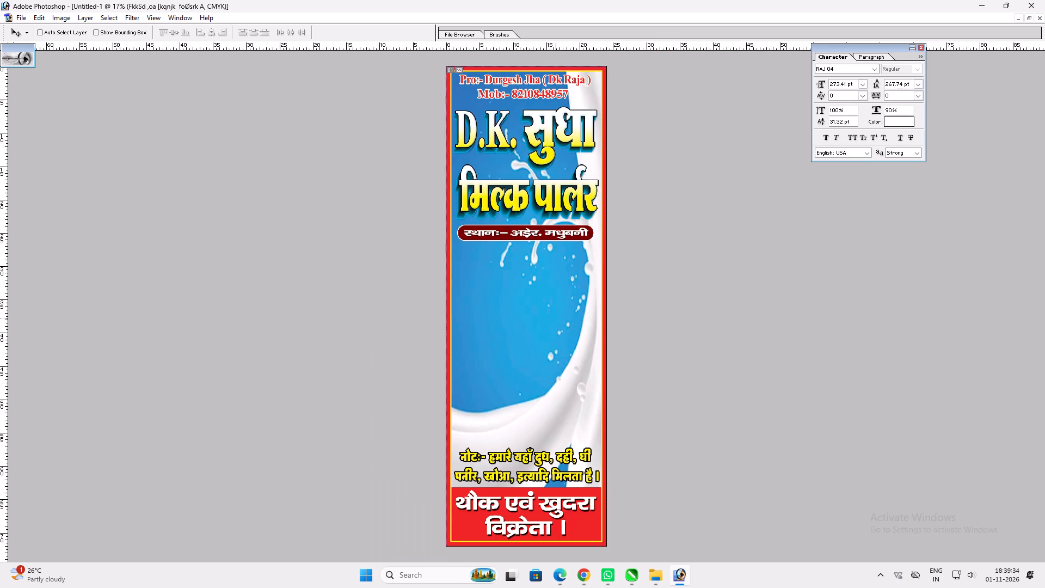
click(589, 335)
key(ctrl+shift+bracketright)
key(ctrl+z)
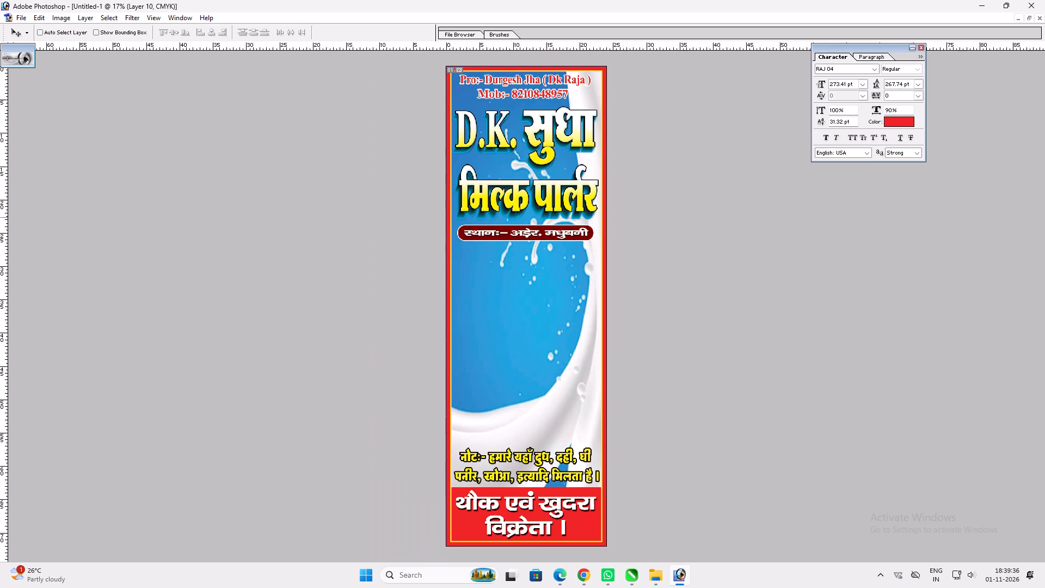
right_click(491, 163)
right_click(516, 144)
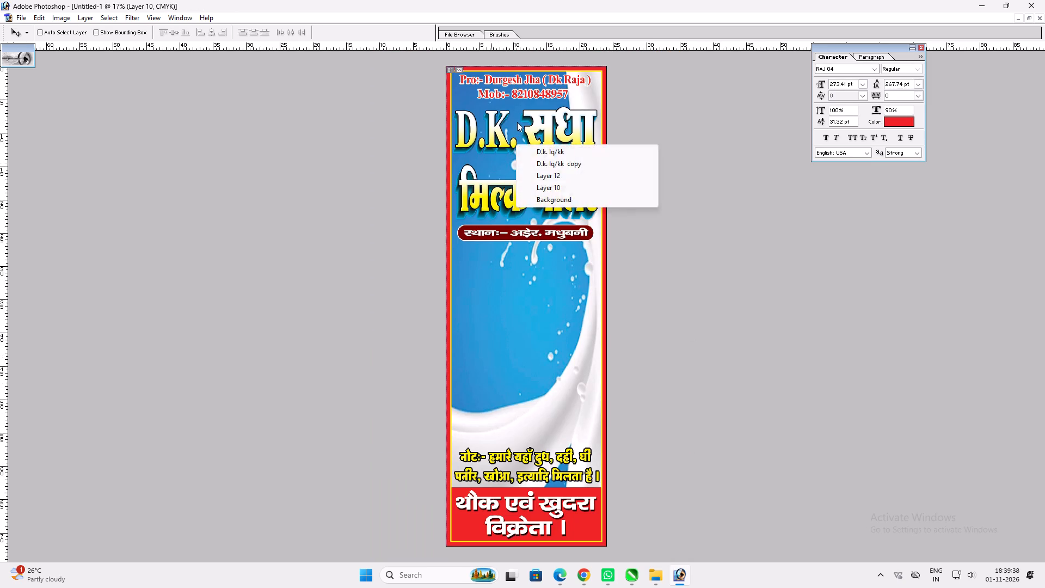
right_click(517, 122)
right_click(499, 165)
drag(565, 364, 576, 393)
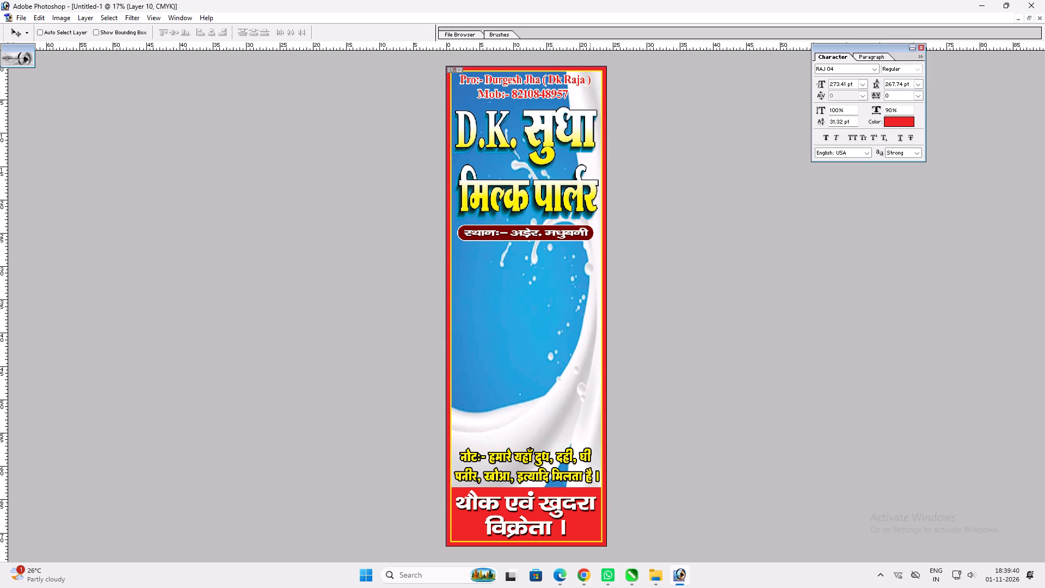
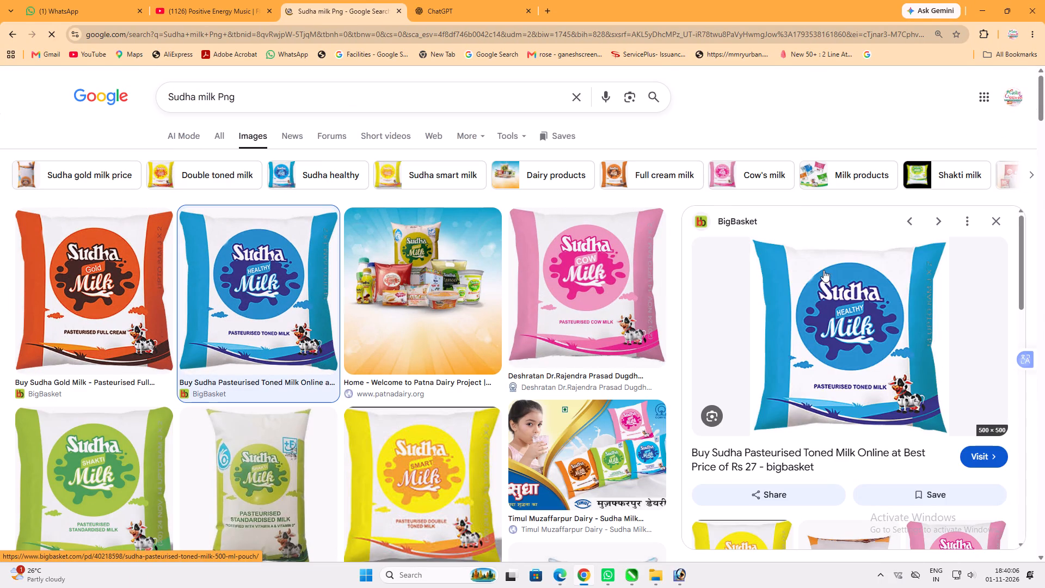
Save the blue Sudha Healthy Milk pouch image from the image search preview to disk.
right_click(827, 322)
click(868, 211)
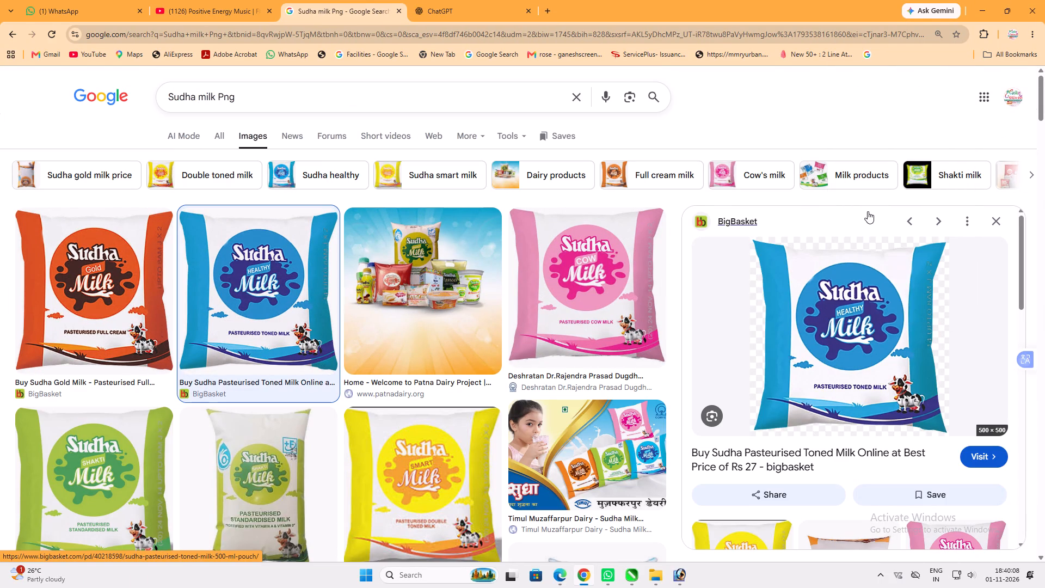
key(Return)
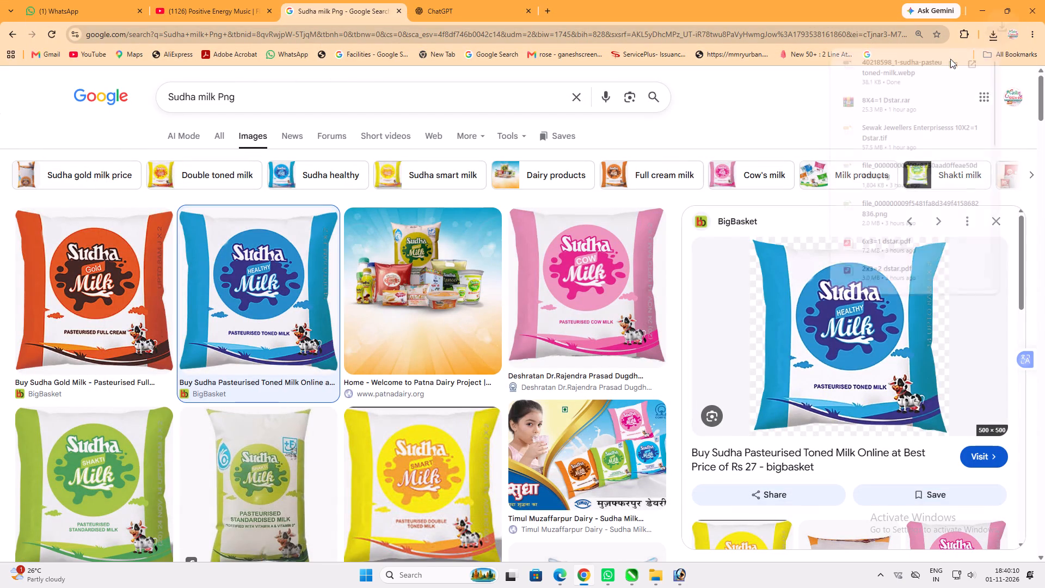
Copy the blue Sudha Healthy Milk pouch image and paste it into the Photoshop sign as the frontmost layer.
right_click(791, 310)
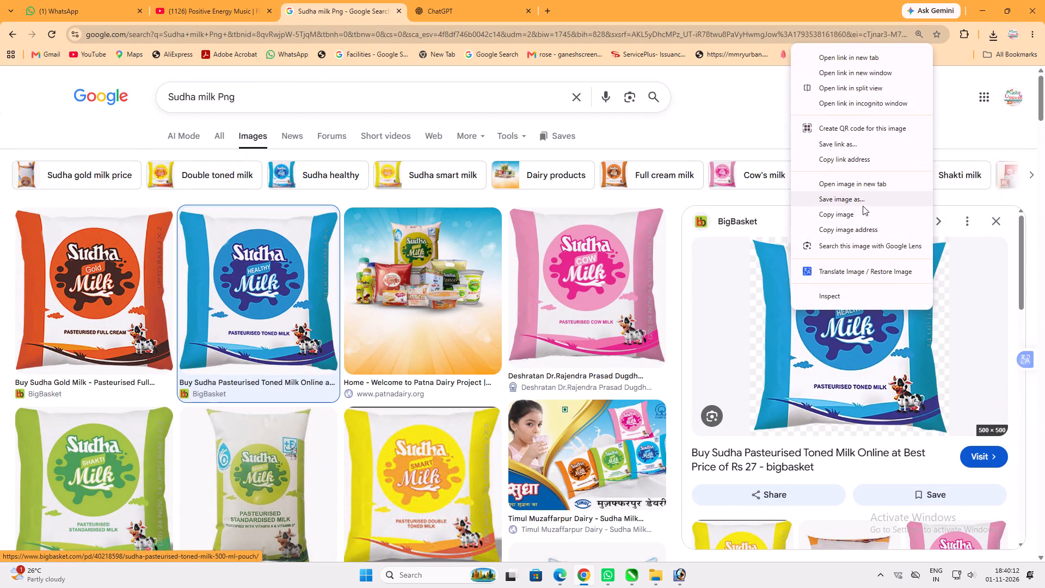
click(863, 206)
click(679, 587)
key(ctrl+v)
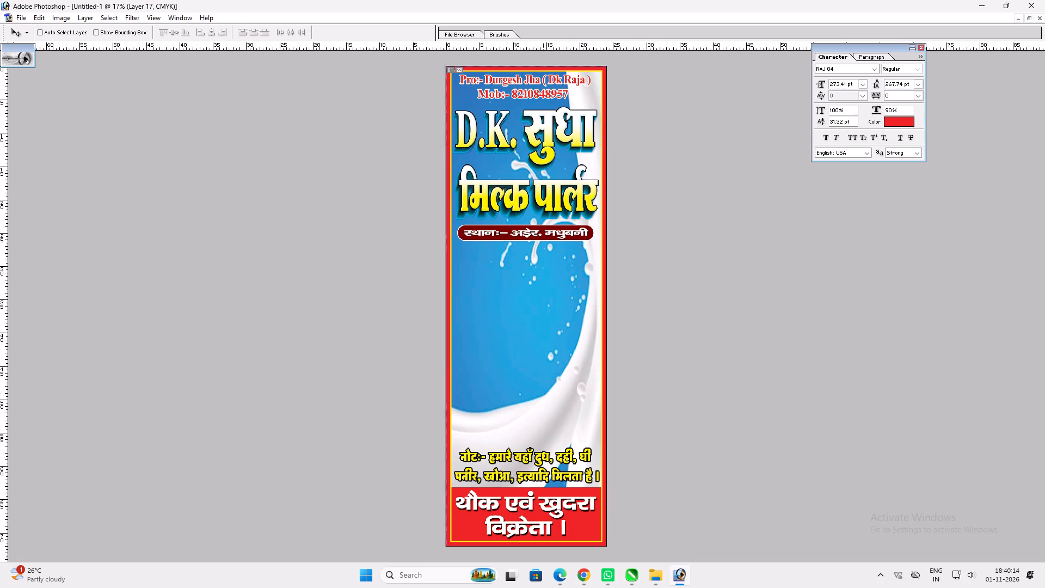
key(ctrl+v)
key(ctrl+shift+bracketright)
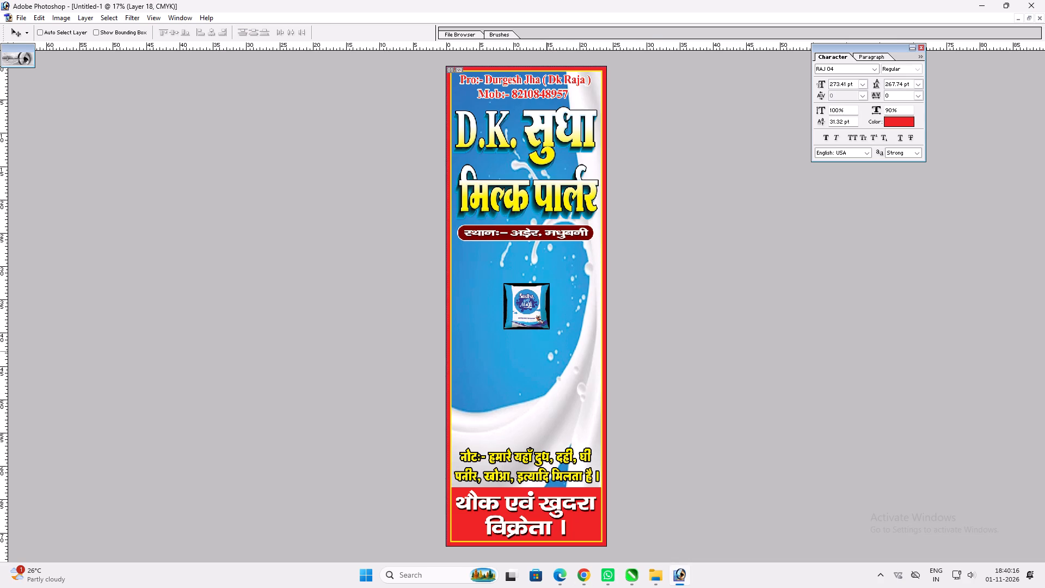
Remove the black background around the blue milk pouch using the Magic Wand at tolerance 2, and deselect.
key(z)
drag(465, 258, 624, 401)
key(v)
key(w)
click(601, 206)
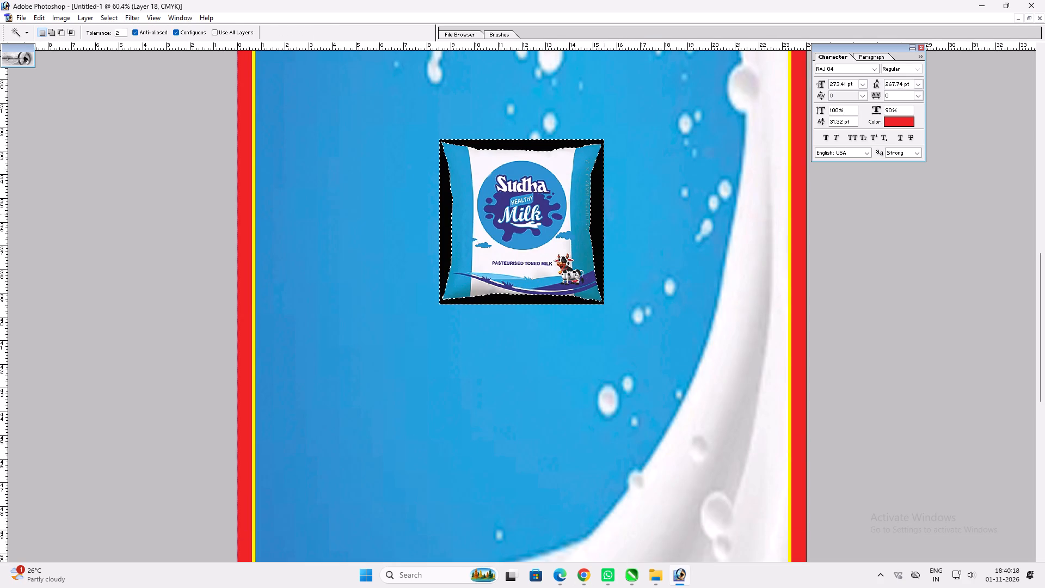
key(Delete)
key(ctrl+d)
Place the blue milk pouch at the sign's left edge just below the maroon address band and enlarge it.
key(space)
right_click(536, 234)
drag(541, 241, 551, 244)
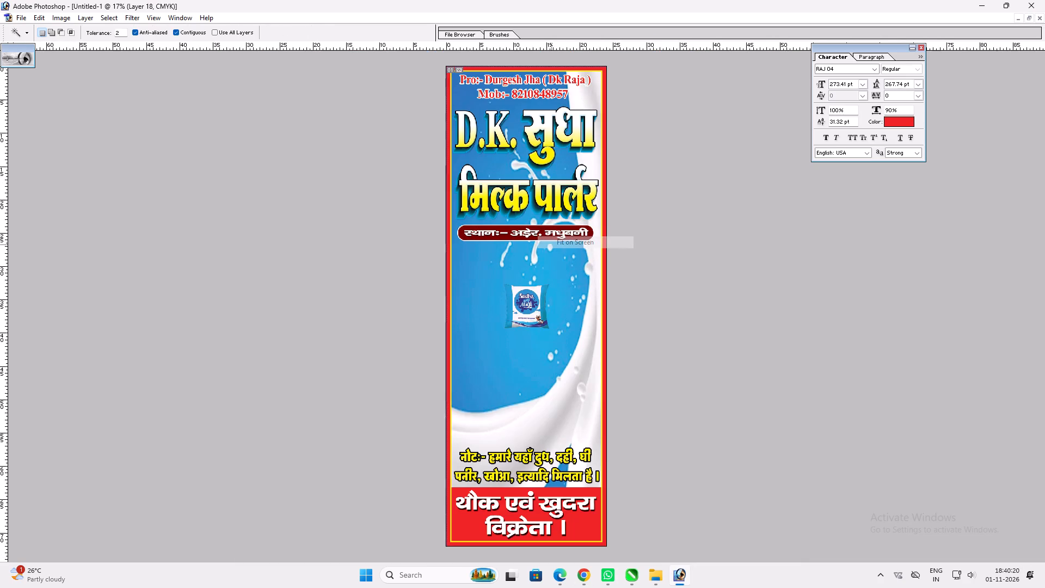
text(vv)
drag(546, 309, 496, 270)
key(ctrl+t)
shift+drag(499, 287, 501, 292)
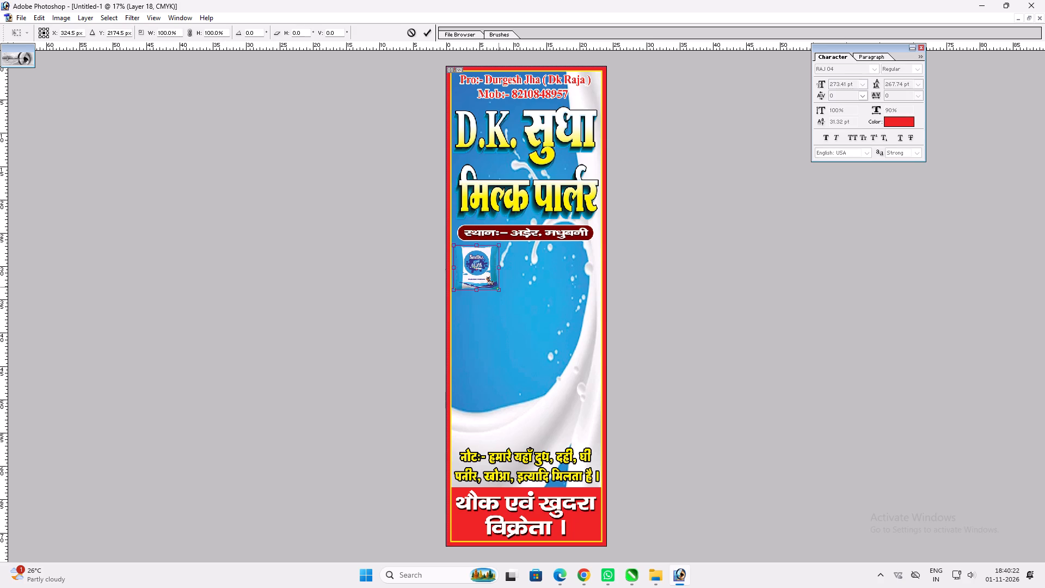
shift+drag(501, 292, 517, 309)
key(shift+Return)
Add a white Outer Glow to the blue pouch, Normal mode at 100% opacity, with increased size and spread.
key(alt+l)
key(alt+y)
key(o)
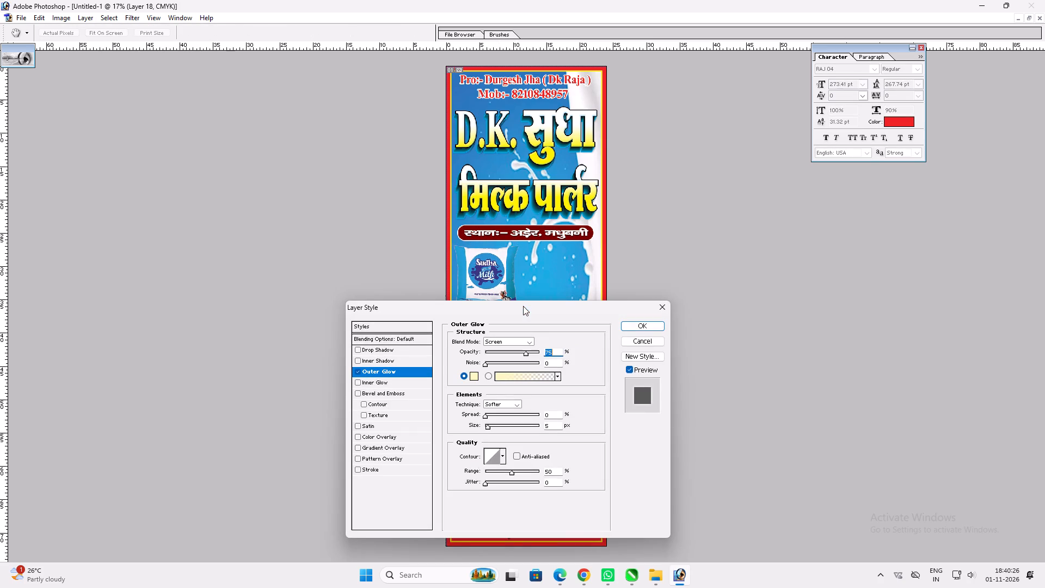
key(1)
text(00)
click(517, 343)
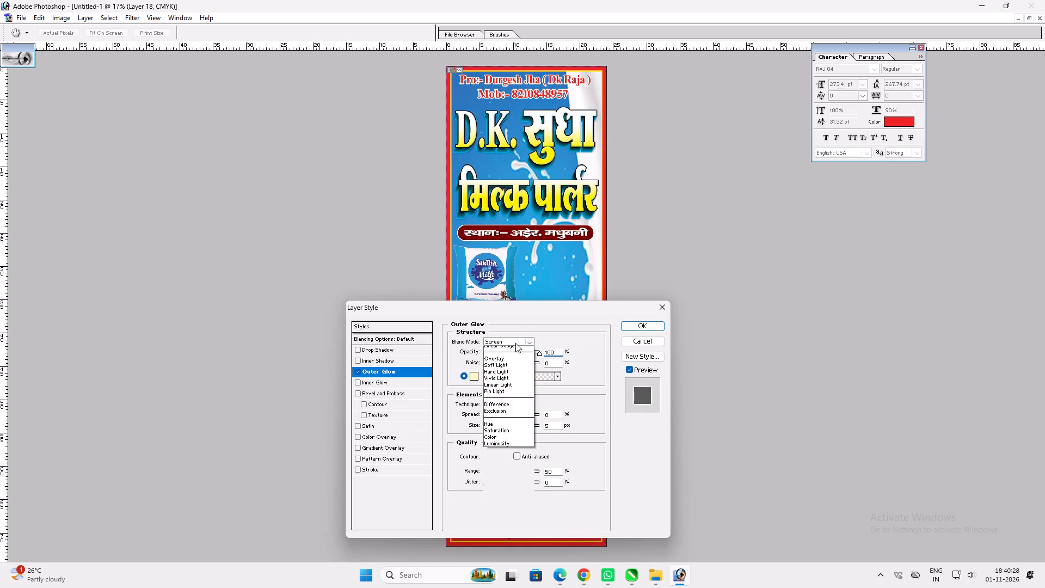
click(513, 349)
click(474, 382)
click(475, 374)
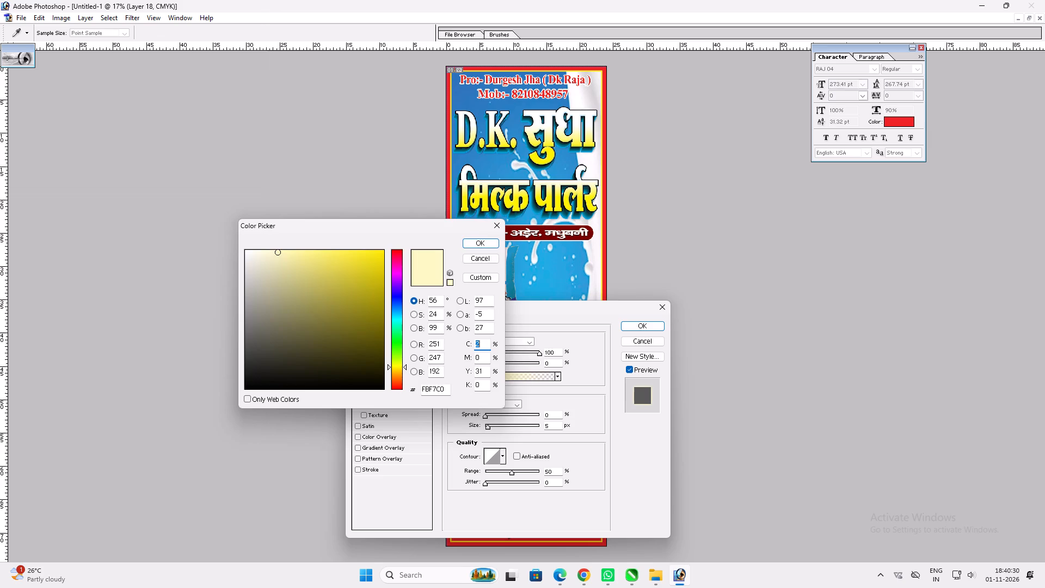
drag(282, 320, 170, 144)
key(Return)
drag(488, 426, 496, 424)
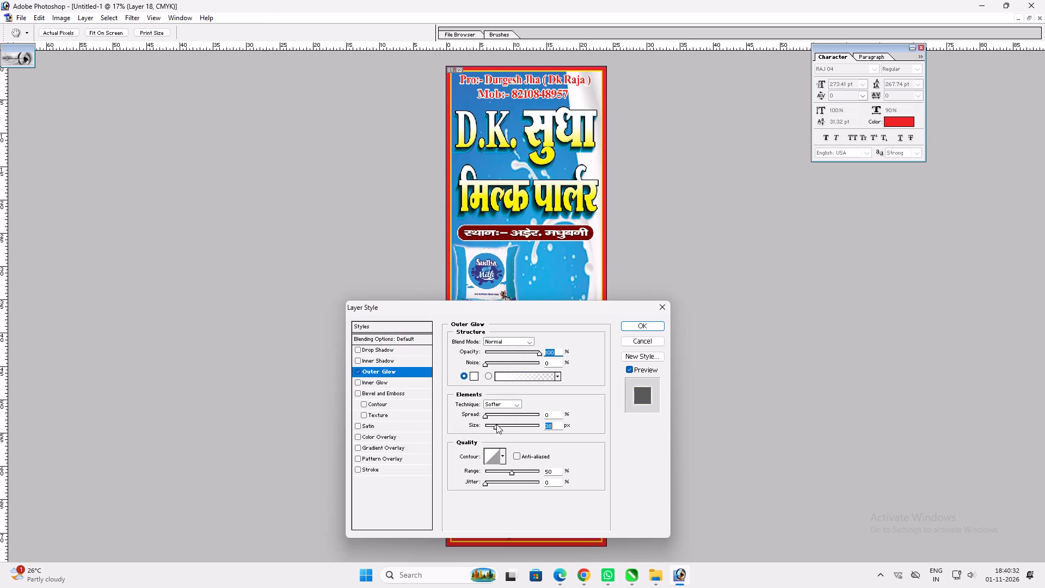
drag(496, 424, 498, 424)
click(487, 410)
drag(489, 414, 495, 411)
key(Return)
Slightly scale down the blue milk pouch in its place below the address band.
key(ctrl+t)
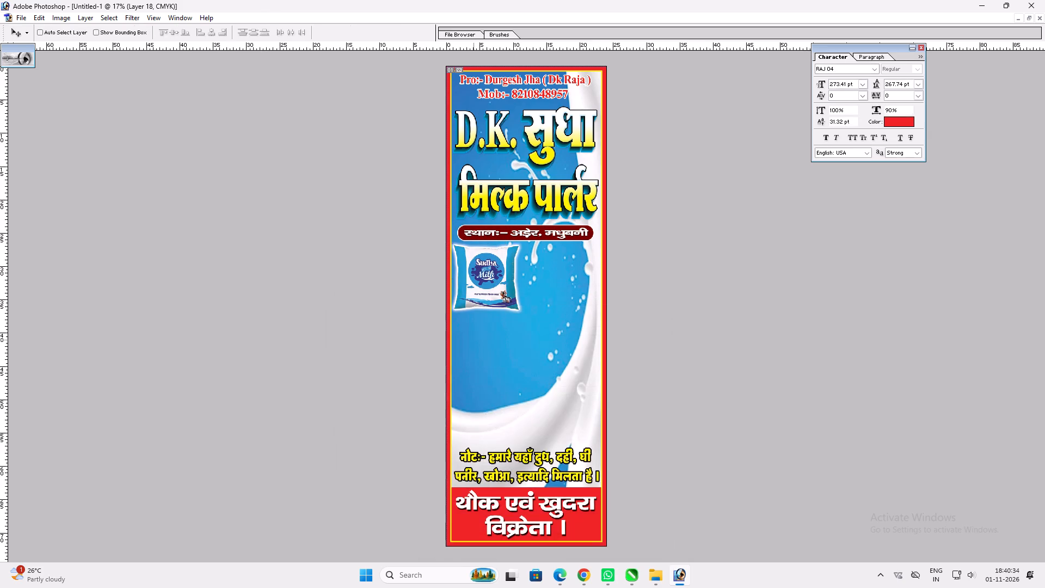
shift+click(521, 311)
key(shift+Return)
key(v)
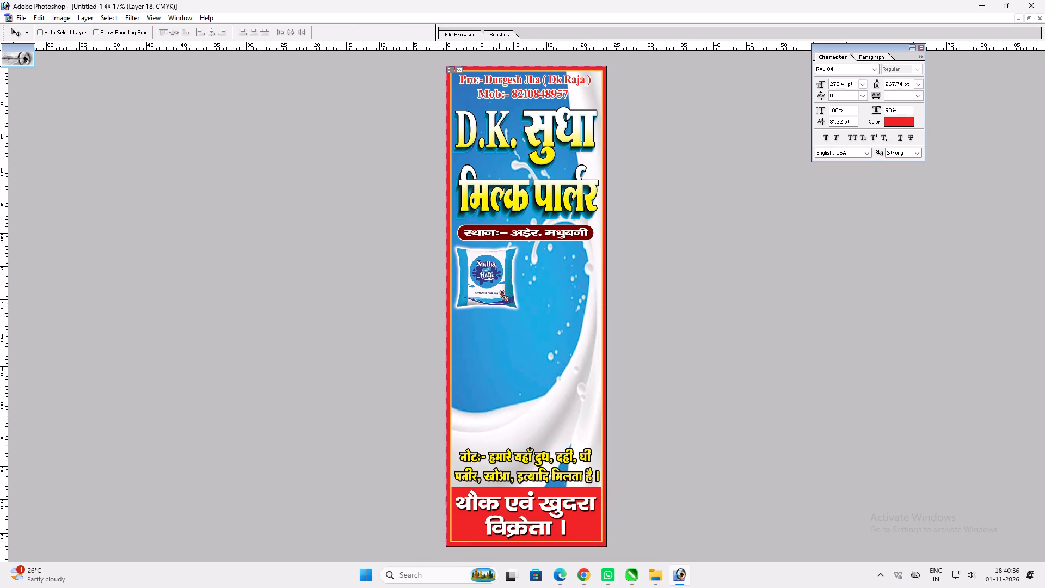
key(v)
key(v)
Copy the pink Sudha Cow Milk pouch image from the Chrome results and paste it into the Photoshop sign.
click(583, 573)
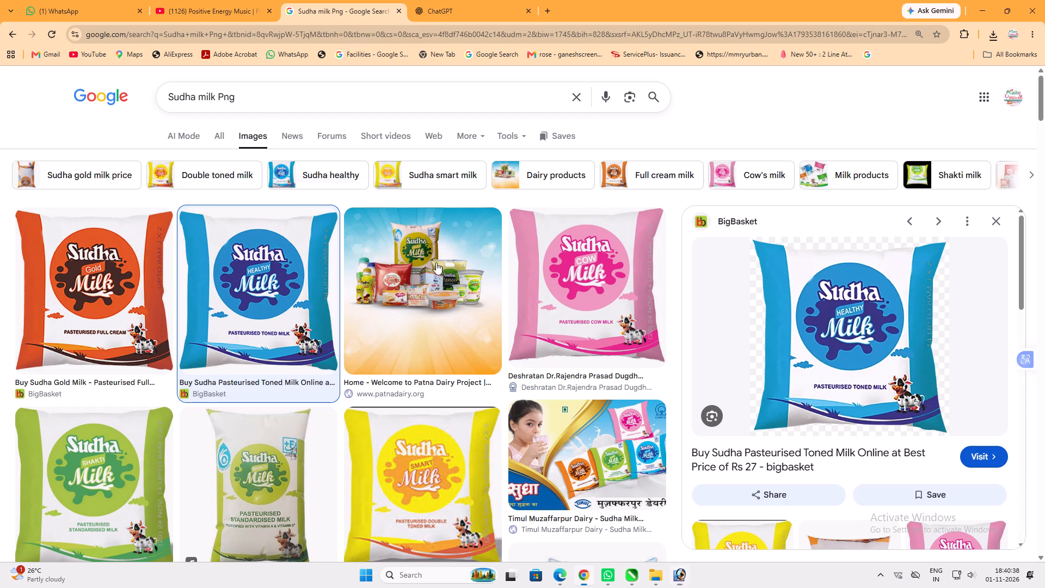
click(562, 252)
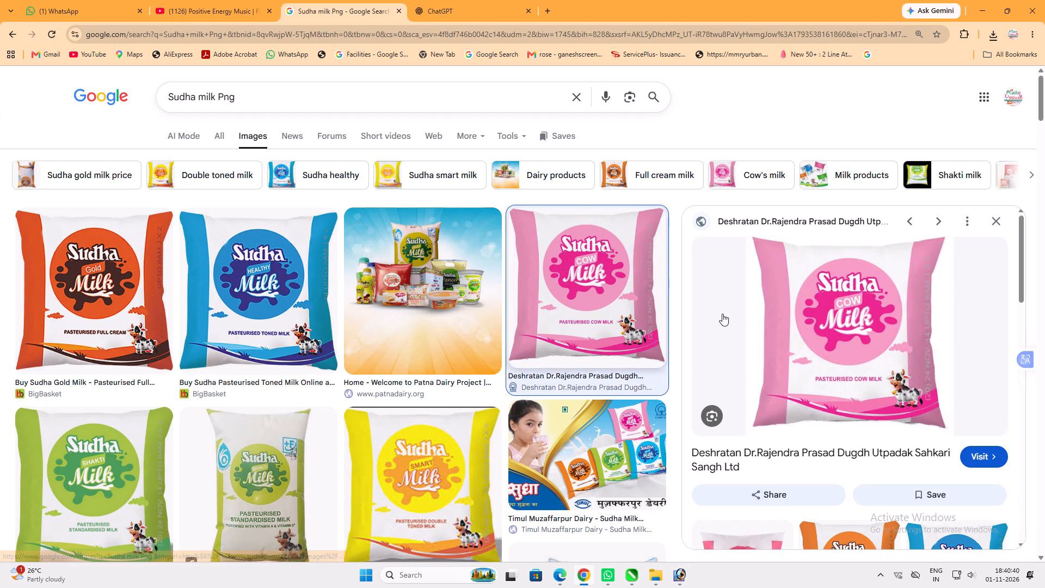
right_click(835, 289)
click(887, 461)
click(684, 576)
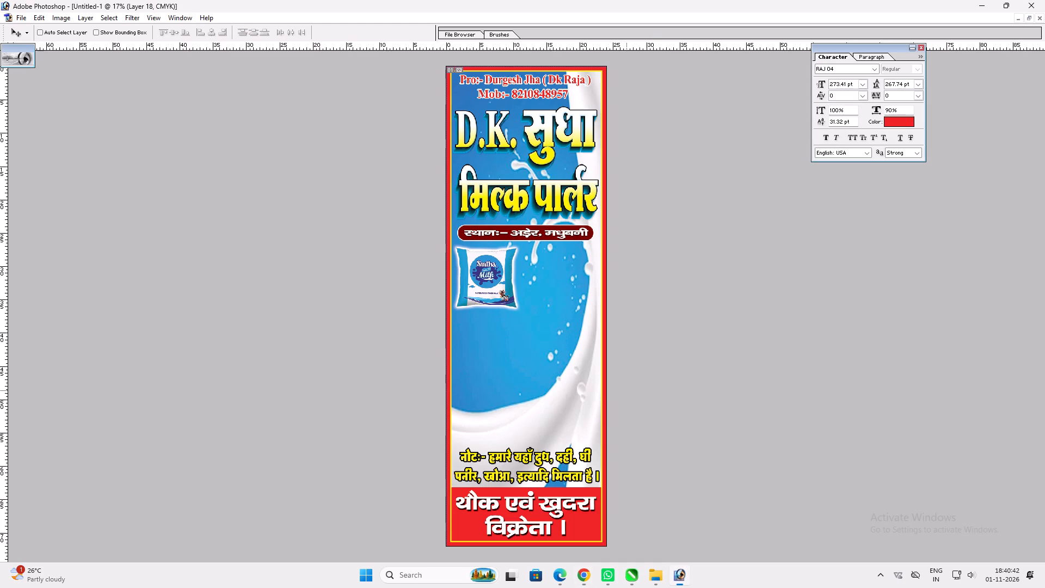
key(ctrl+v)
Remove the black background around the pink milk pouch with the Magic Wand, and deselect.
key(w)
click(549, 305)
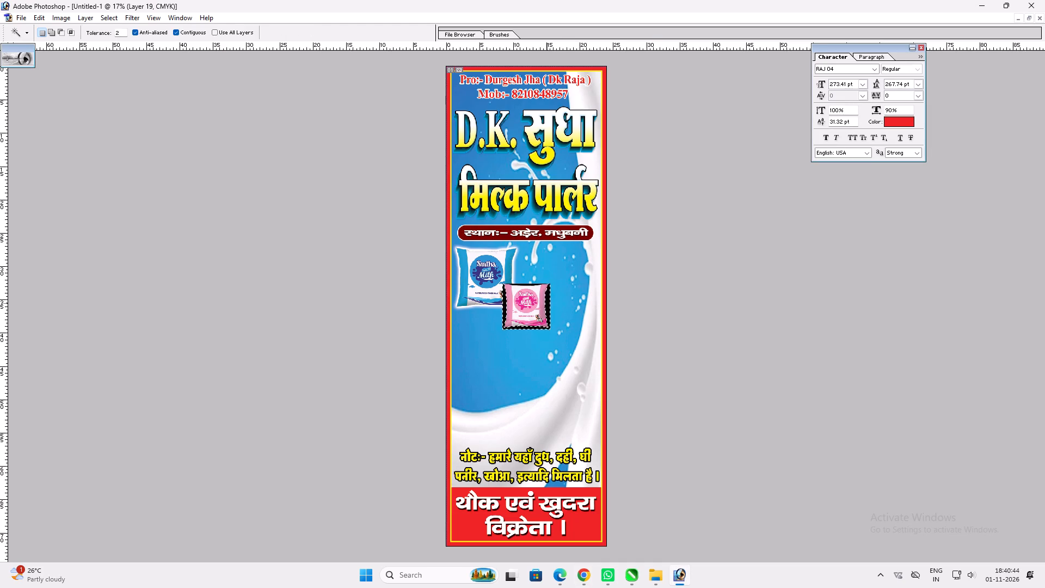
key(Delete)
click(534, 284)
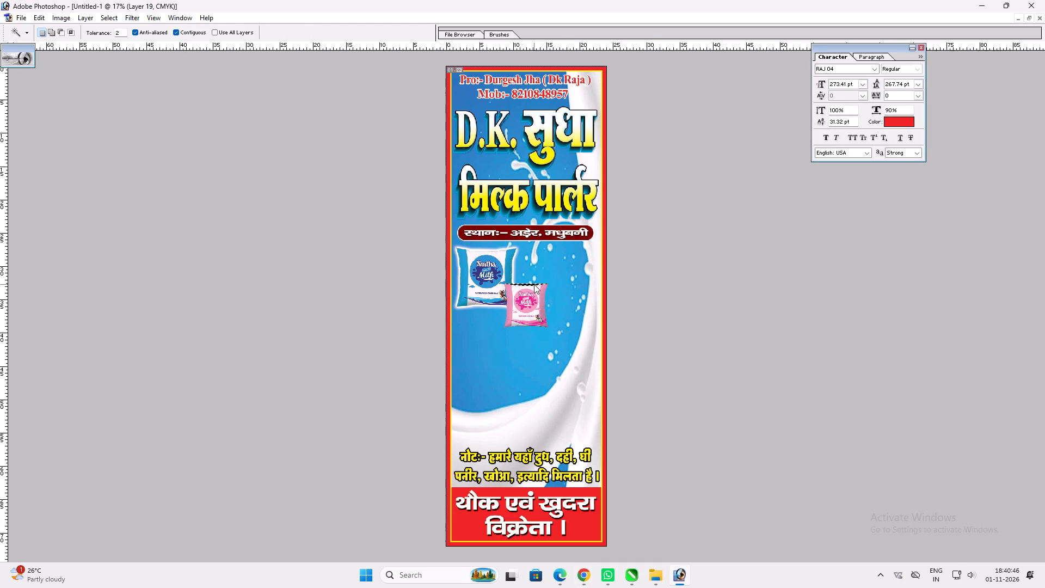
key(Delete)
key(ctrl+d)
Move the pink milk pouch beside the blue one and enlarge it to roughly the same size.
key(v)
drag(534, 306, 546, 271)
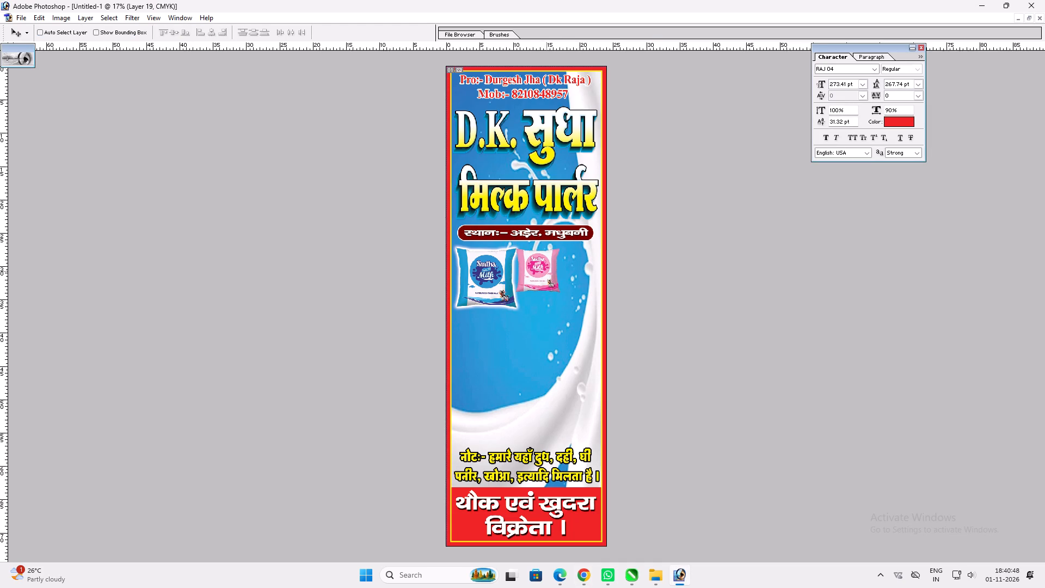
drag(546, 271, 546, 270)
key(ctrl+t)
shift+drag(559, 287, 591, 307)
key(Return)
key(v)
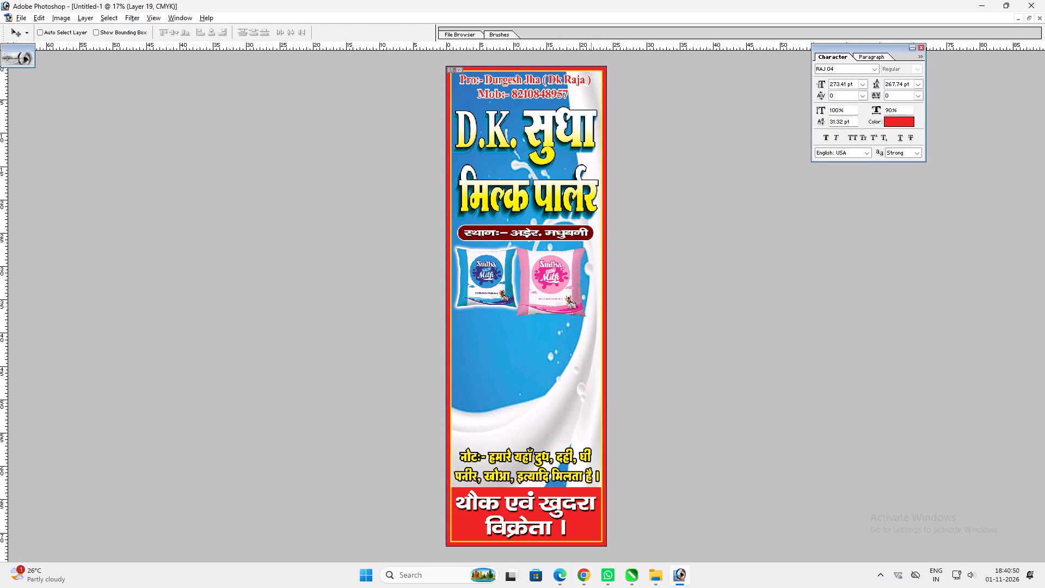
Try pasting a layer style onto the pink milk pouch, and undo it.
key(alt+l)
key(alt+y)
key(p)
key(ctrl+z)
Copy the blue pouch's white glow layer style and paste it onto the pink milk pouch.
right_click(489, 272)
click(517, 279)
key(alt+l)
key(alt+y)
key(alt+c)
ctrl+click(538, 281)
key(alt+l)
key(alt+y)
key(p)
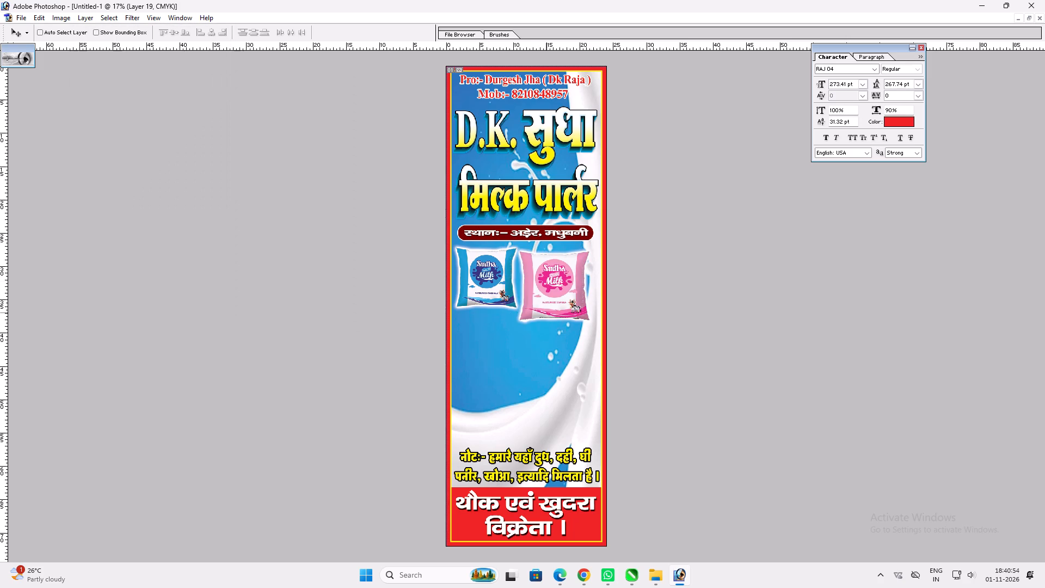
Scale the pink milk pouch down to the blue pouch's height and shift it up level with it.
key(ctrl+t)
shift+drag(587, 318, 575, 305)
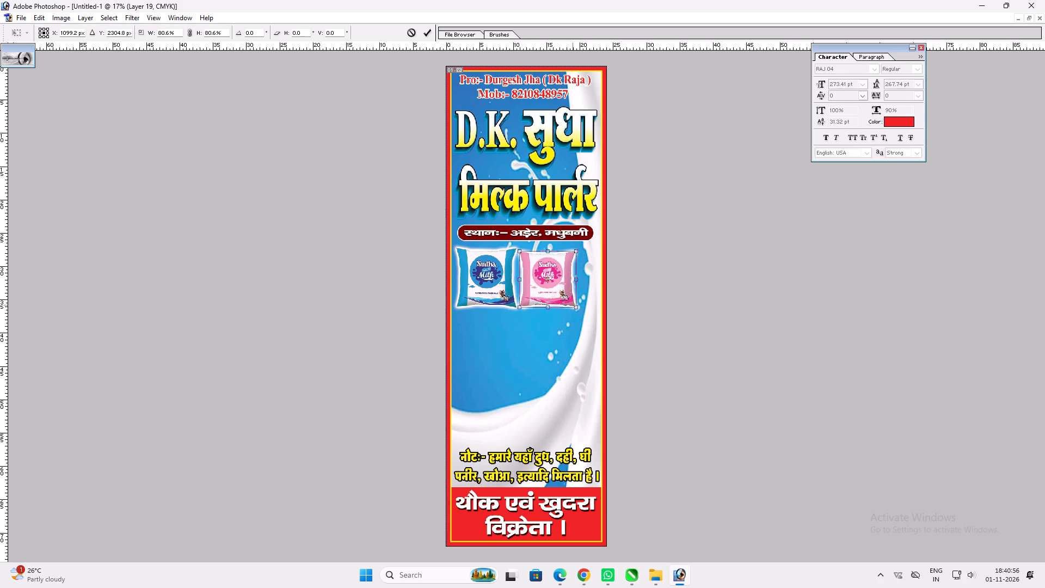
shift+drag(575, 305, 583, 307)
key(Return)
key(v)
drag(579, 306, 579, 301)
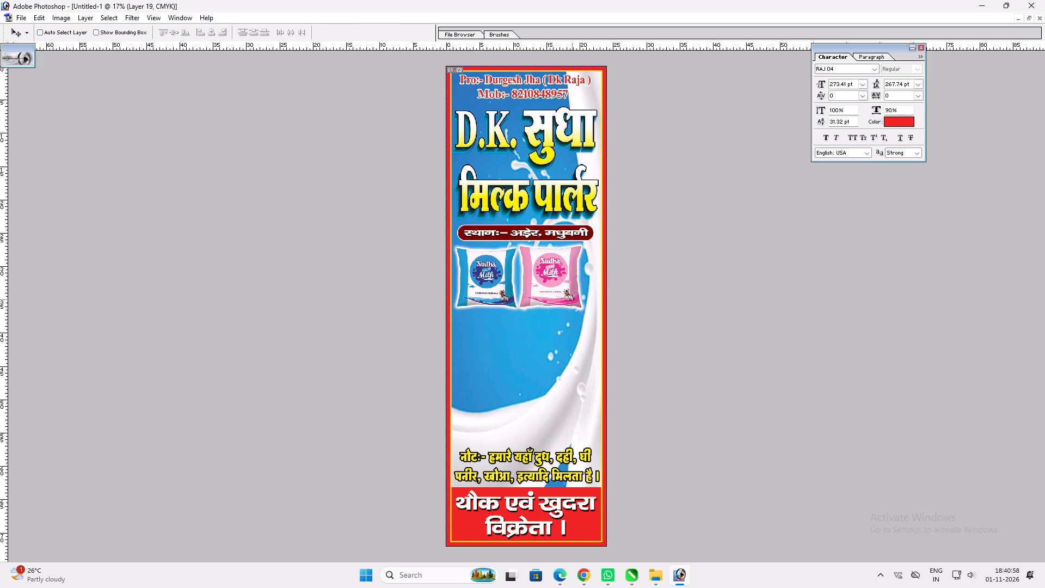
Link the two milk pouches, stretch both slightly wider together and nudge them right three steps.
ctrl+shift+click(489, 278)
key(ctrl+t)
shift+drag(581, 269, 590, 269)
key(Return)
key(v)
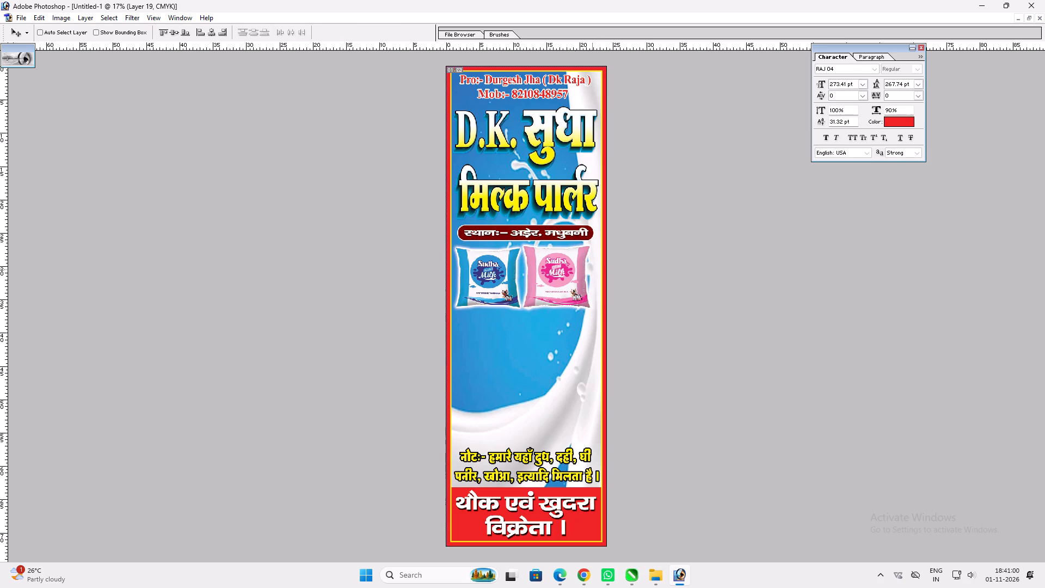
key(Right)
key(Right)
key(Right)
text(vv)
Switch to Chrome and search Google Images for "Sudha dahi Png".
click(584, 579)
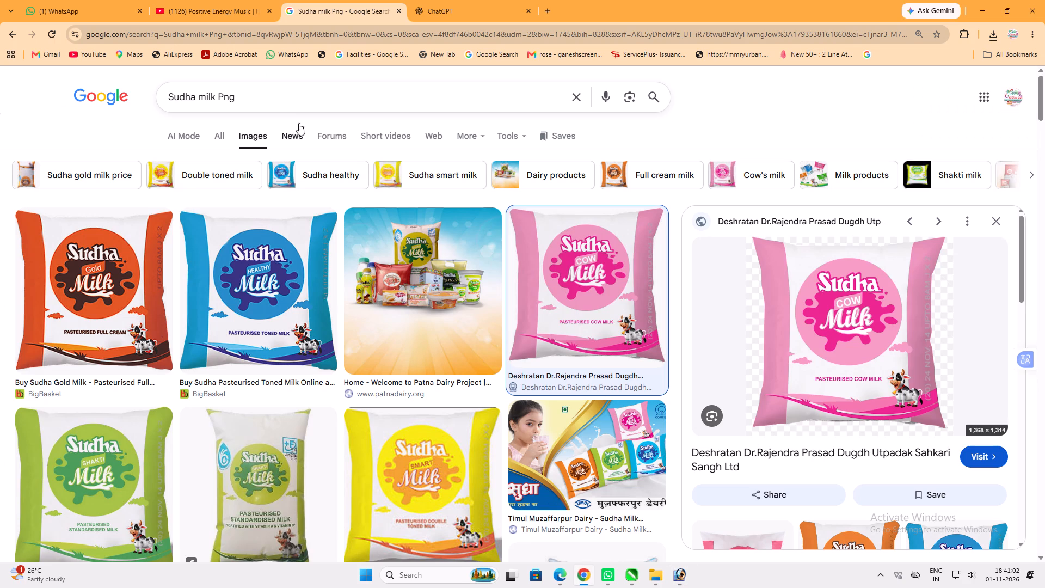
click(280, 101)
key(ctrl+a)
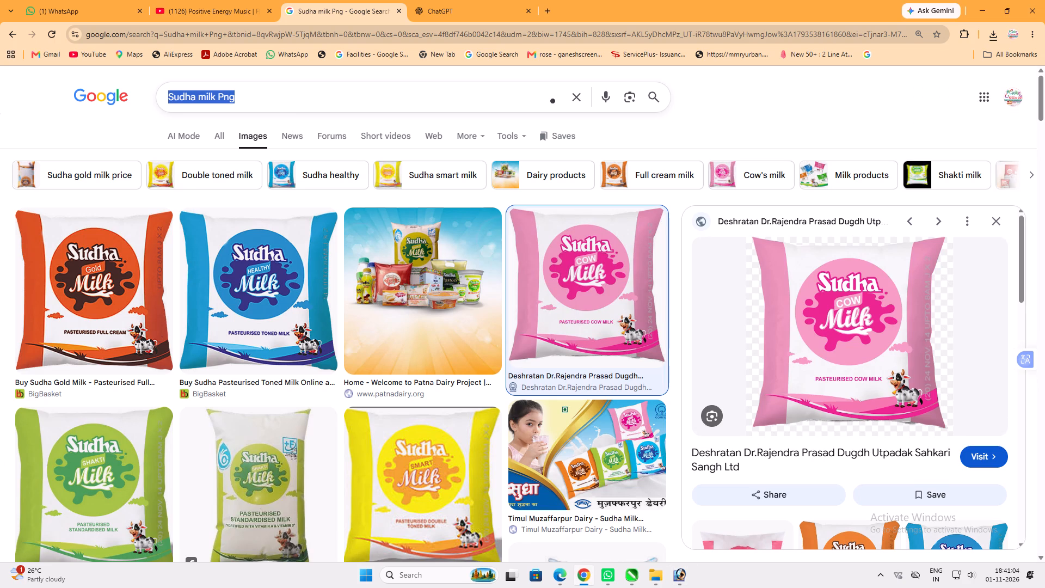
text(Sudg)
key(BackSpace)
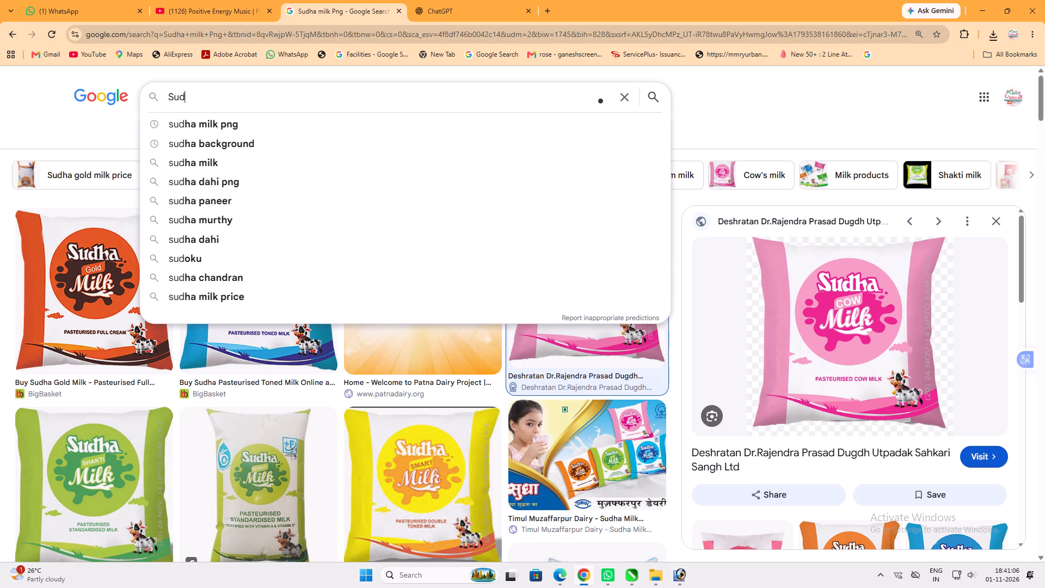
text(h)
key(space)
key(BackSpace)
text(a dahi Png)
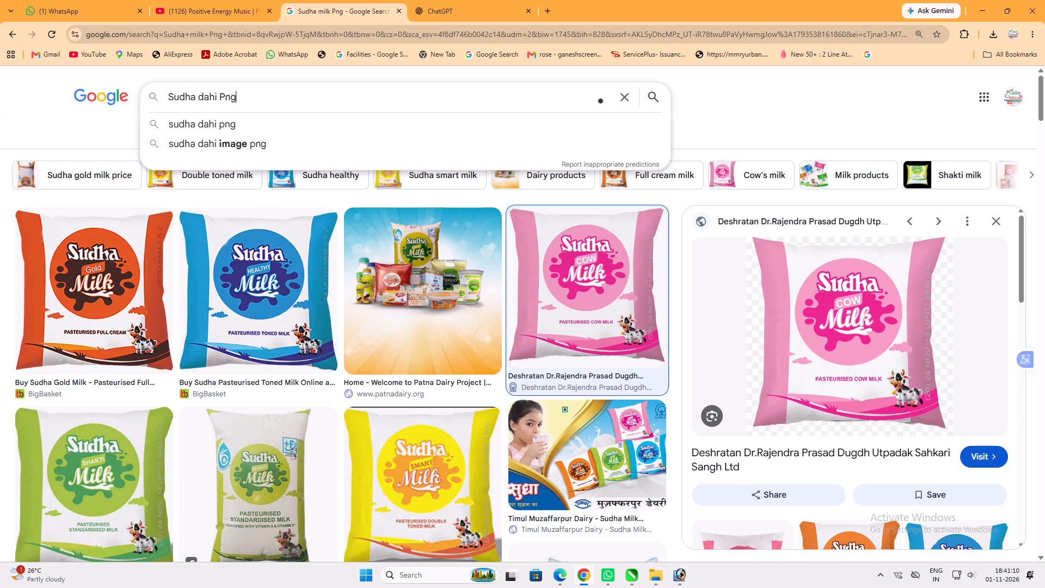
key(Return)
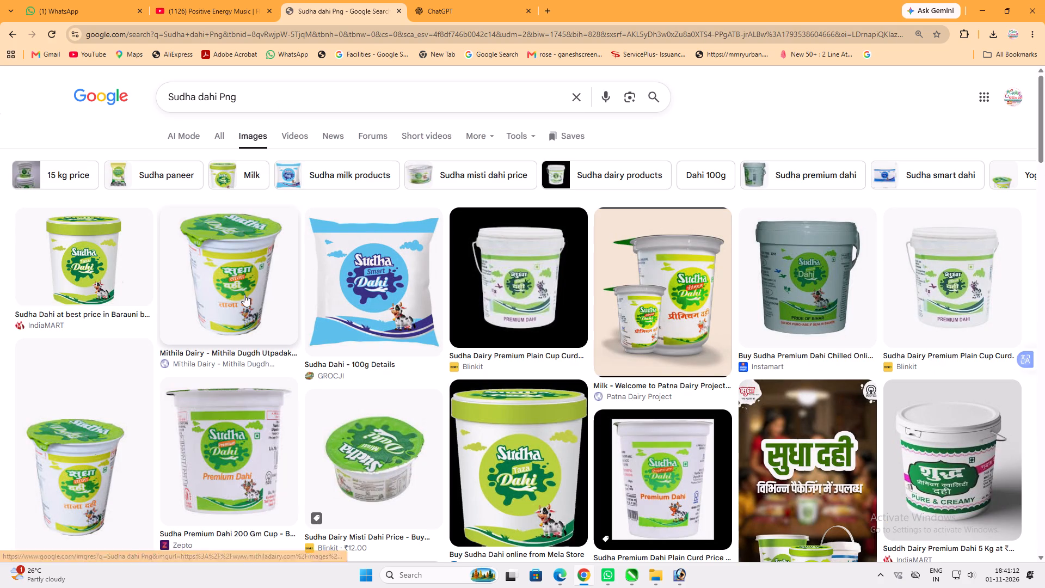
Copy the Sudha Premium Dahi cup image from the Zepto result and paste it into the Photoshop sign.
click(244, 391)
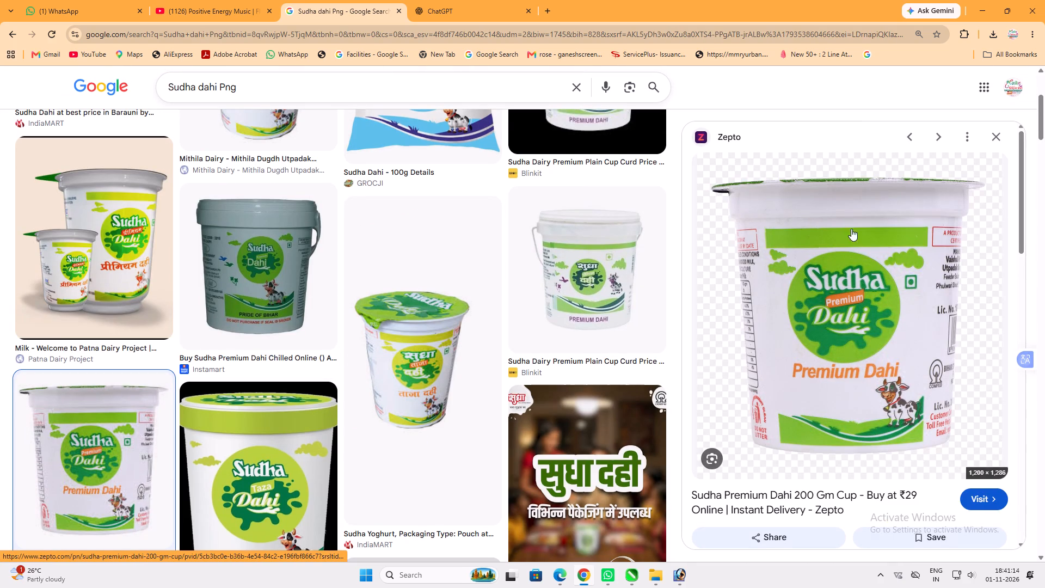
right_click(856, 206)
click(904, 379)
click(678, 574)
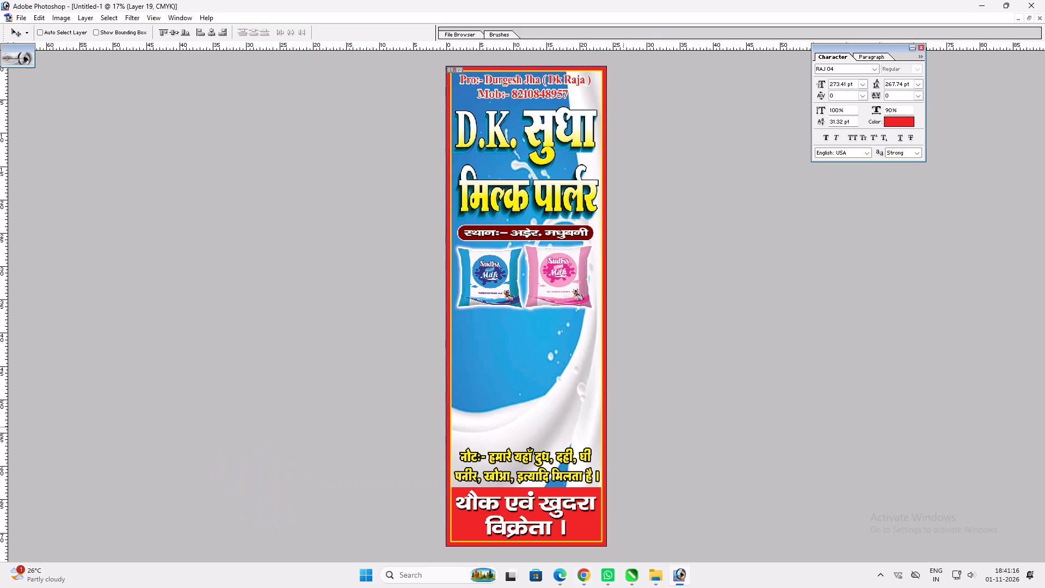
key(ctrl+v)
Remove the background around the Premium Dahi cup with the Magic Wand, and deselect.
key(w)
click(579, 329)
key(Delete)
key(Delete)
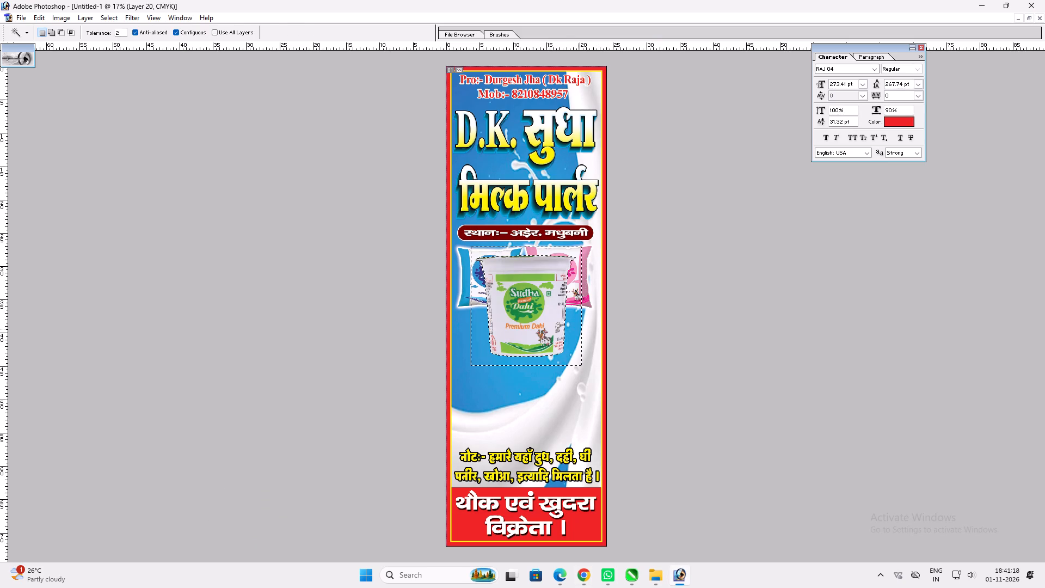
key(ctrl+d)
Move the Premium Dahi cup below the two pouches and enlarge it to fill the space above the yellow note.
key(v)
drag(537, 332, 518, 389)
key(ctrl+t)
shift+drag(552, 411, 592, 431)
key(shift+Return)
Paste the pouches' white glow layer style onto the Premium Dahi cup.
key(alt+l)
key(alt+y)
text(pv)
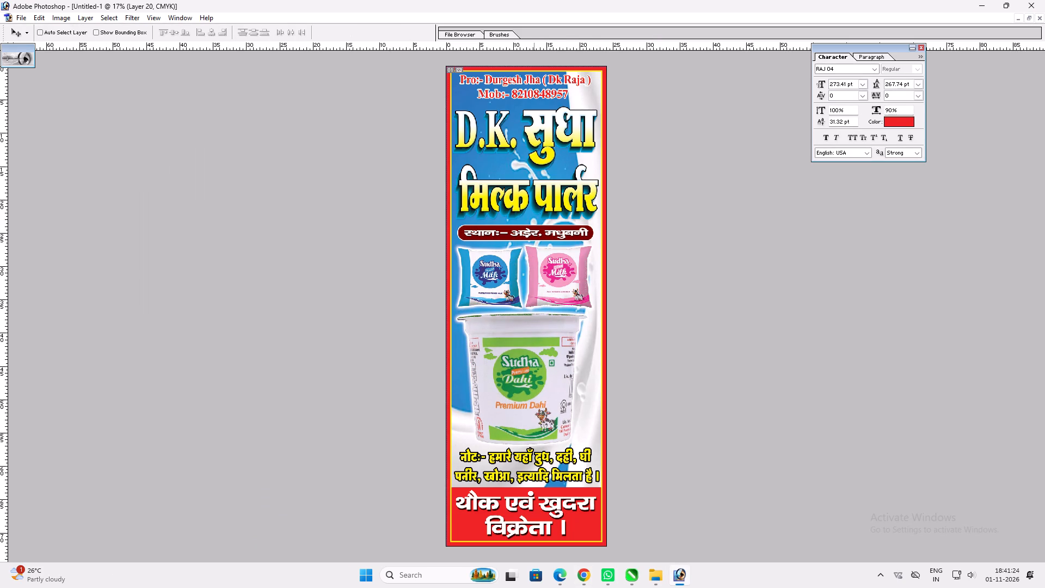
Reduce the yellow note text's height slightly to leave more room below the Premium Dahi cup.
shift+click(533, 323)
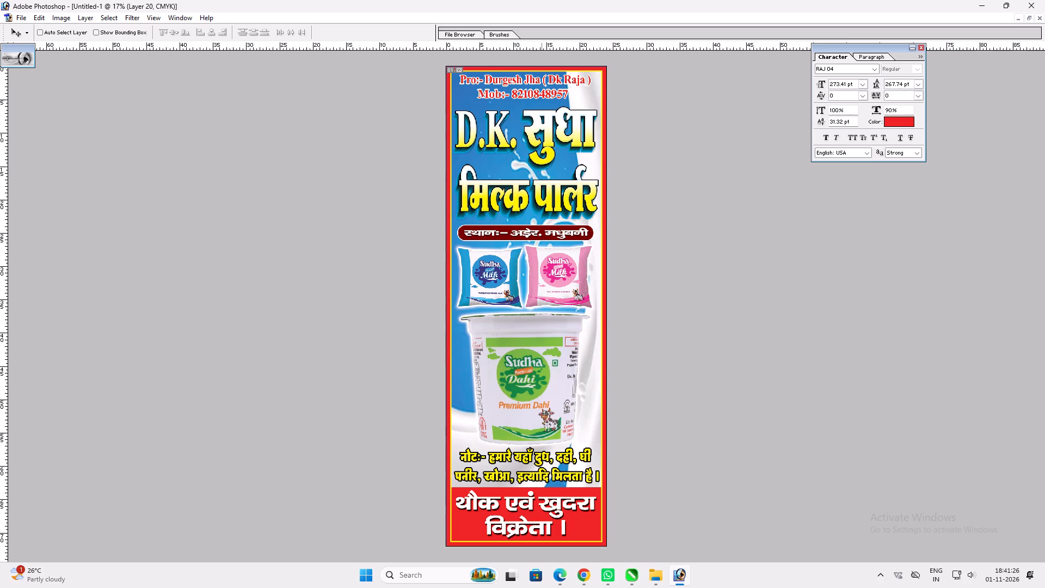
ctrl+click(539, 460)
key(ctrl+t)
shift+click(543, 445)
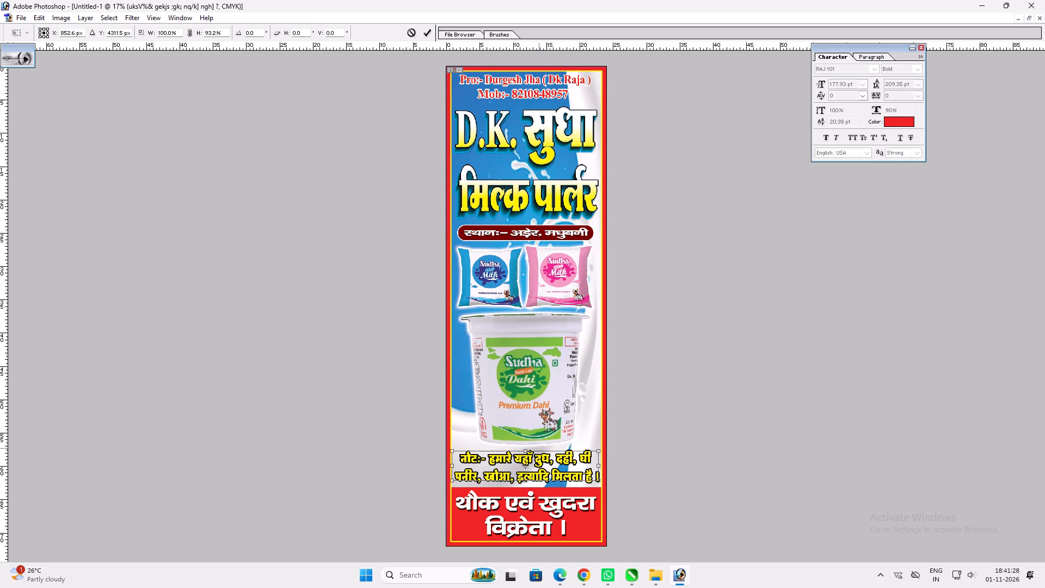
key(shift+Return)
key(v)
key(v)
Switch to Chrome, copy the grey Sudha Dahi bucket image from the Instamart result and paste it into the Photoshop sign.
click(588, 582)
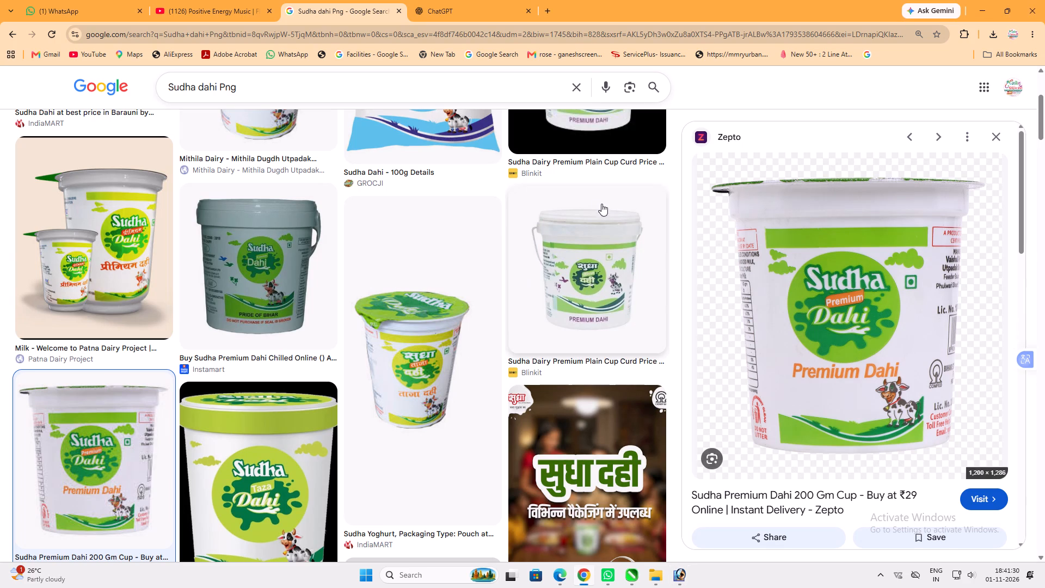
click(594, 218)
scroll(477, 286, up, 2)
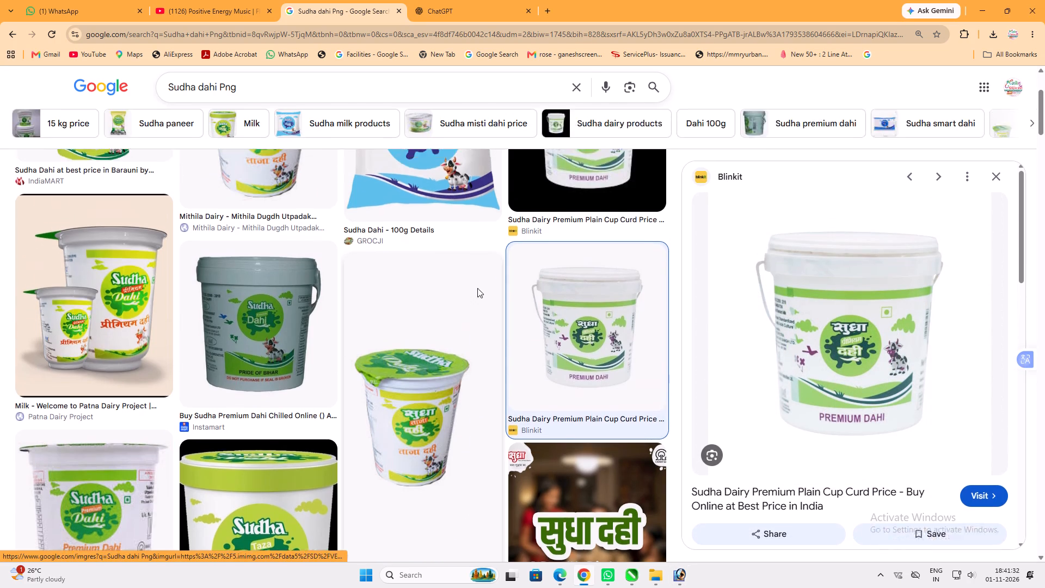
scroll(477, 288, up, 3)
click(233, 467)
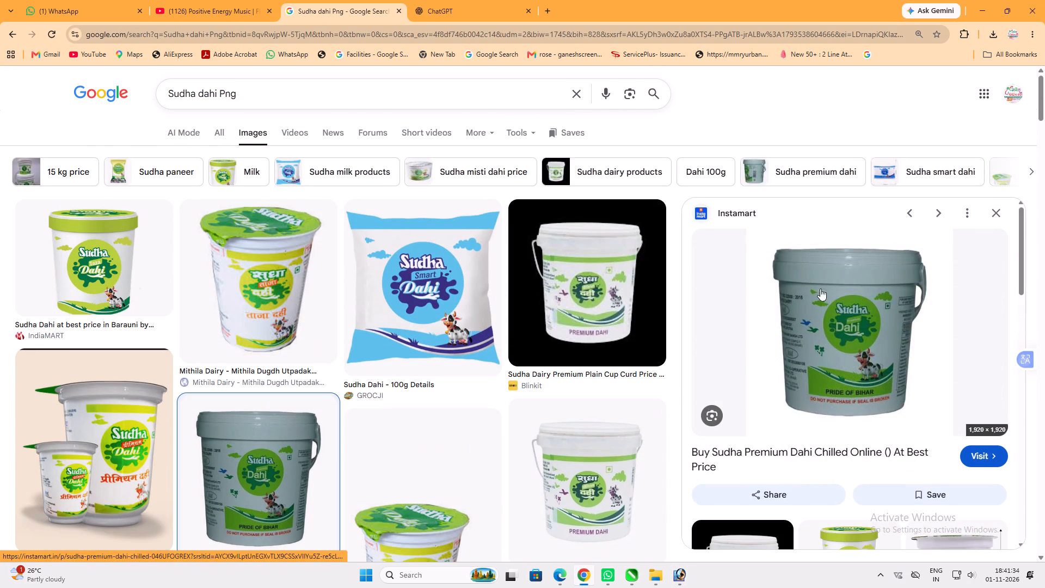
right_click(817, 272)
click(860, 447)
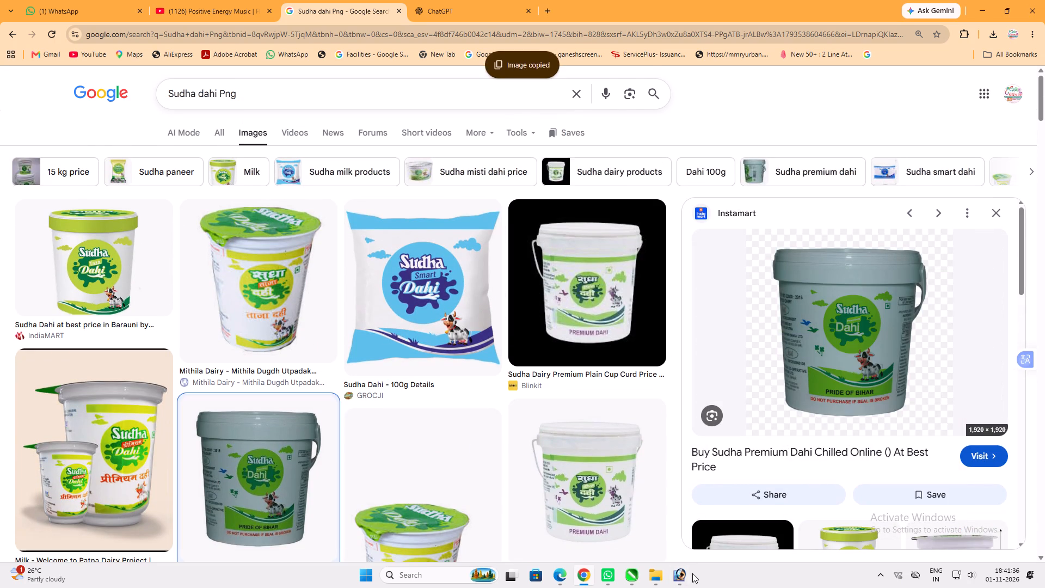
click(685, 574)
key(ctrl+v)
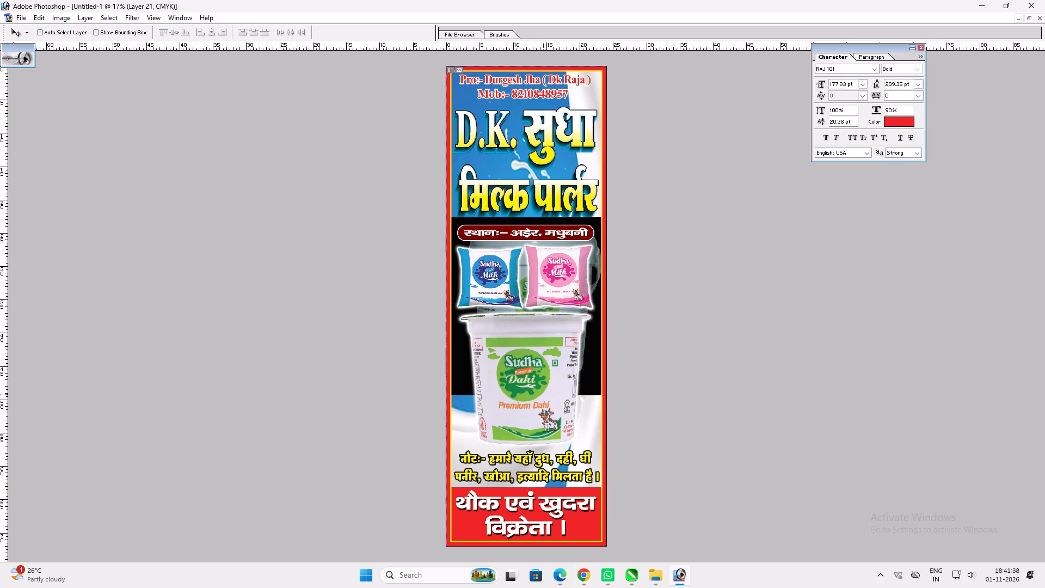
Bring the bucket image to the front and remove the black background around it and inside its handle with the Magic Wand.
key(ctrl+shift+bracketright)
key(w)
click(550, 386)
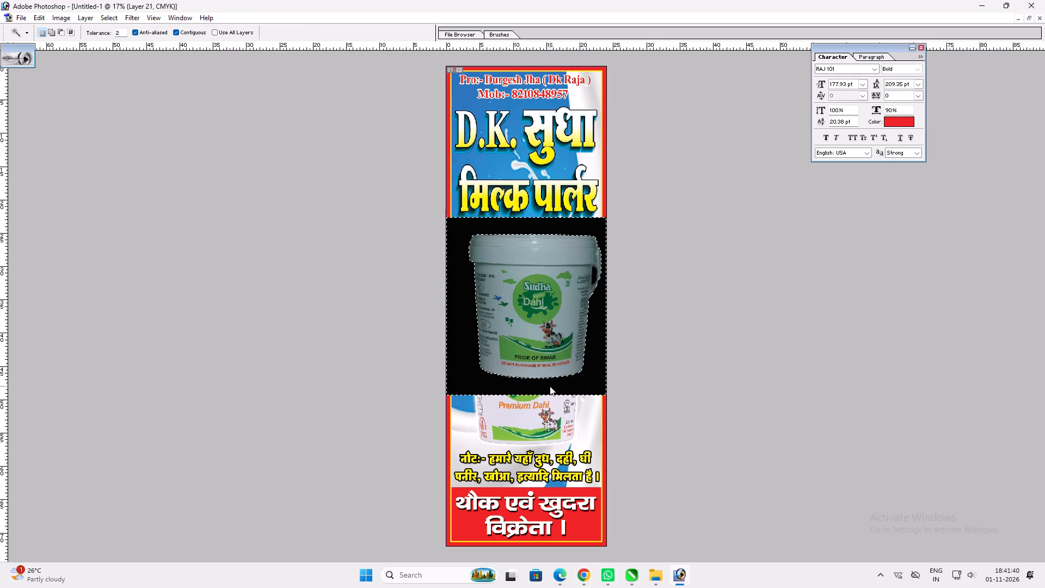
key(Delete)
key(ctrl+d)
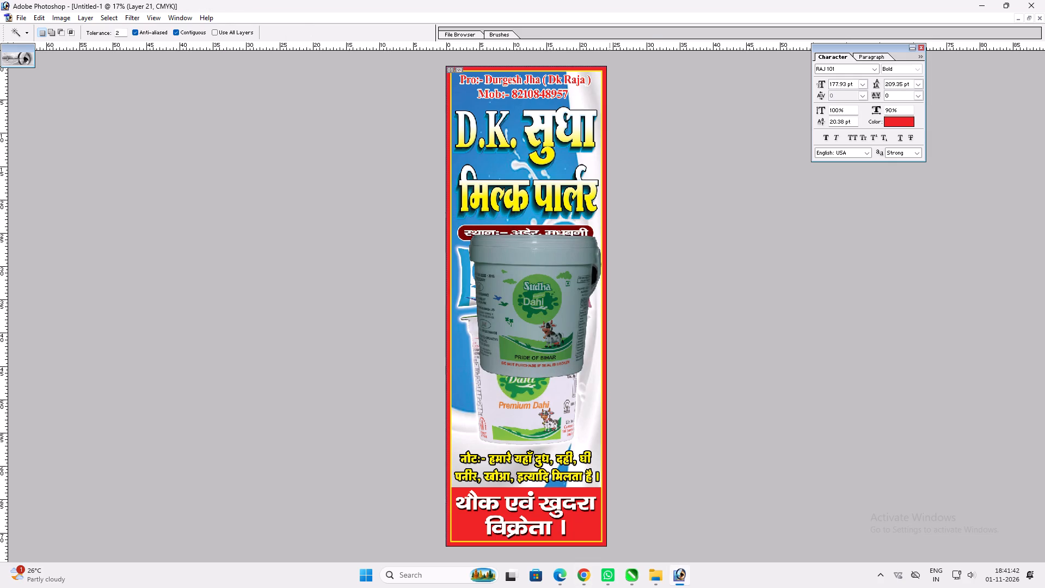
click(595, 272)
key(Delete)
key(ctrl+d)
Paste the white glow layer style onto the Dahi bucket.
key(alt+l)
key(alt+y)
text(pvv)
Shift the bucket aside and delete the leftover black strip beside it with the Magic Wand.
drag(588, 292, 567, 302)
key(w)
click(592, 309)
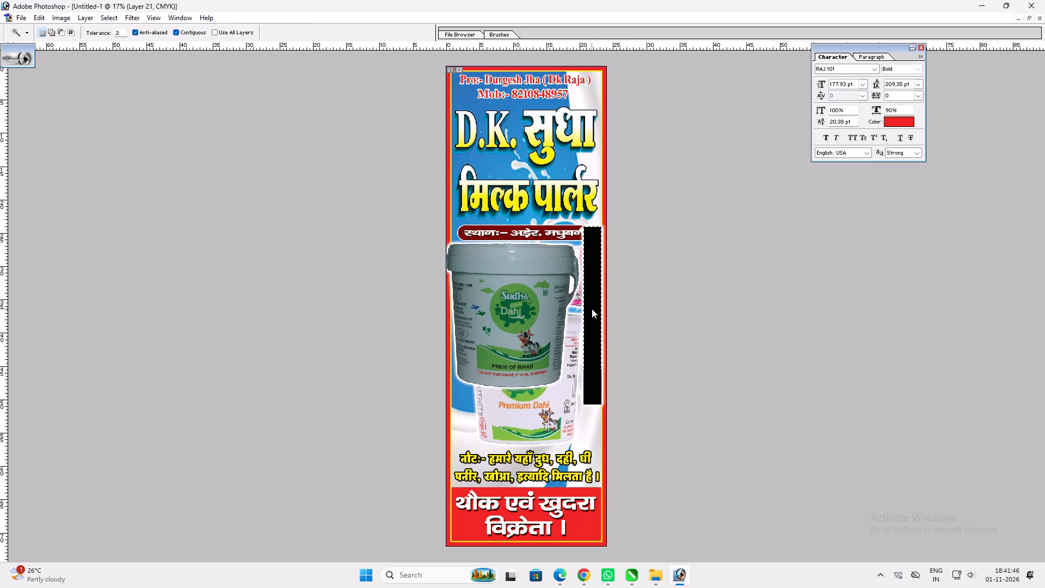
key(Delete)
key(ctrl+d)
Move the bucket below the two pouches and shrink it slightly to fit above the yellow note.
key(v)
key(v)
drag(561, 319, 582, 361)
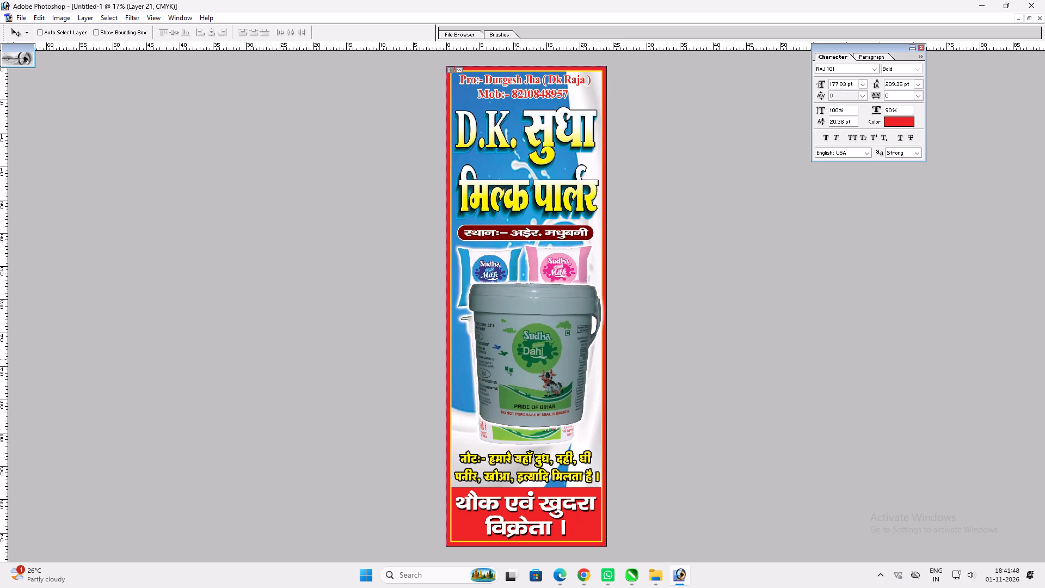
drag(582, 361, 577, 377)
key(ctrl+t)
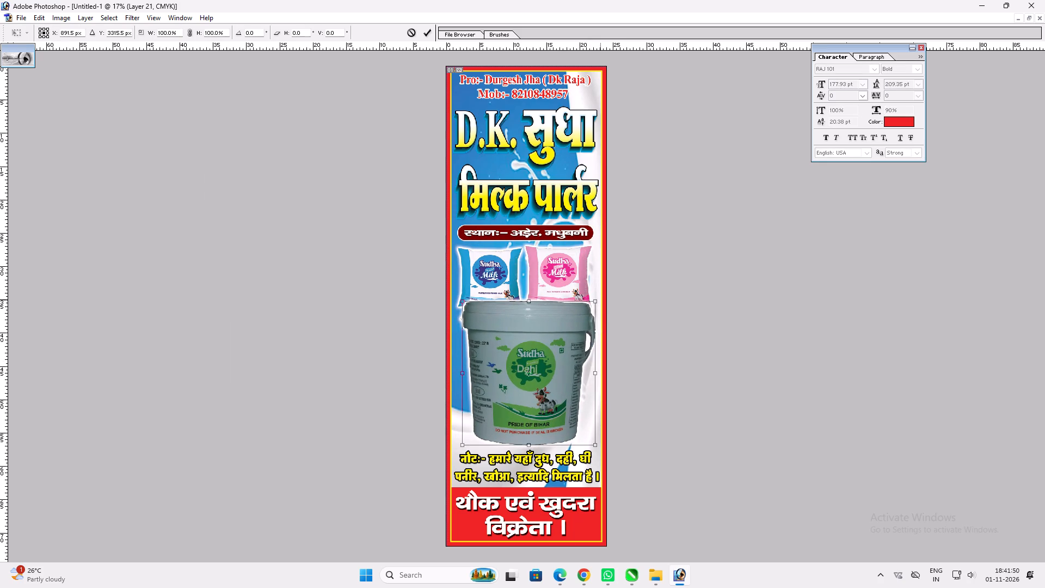
shift+drag(593, 302, 587, 316)
key(Return)
key(v)
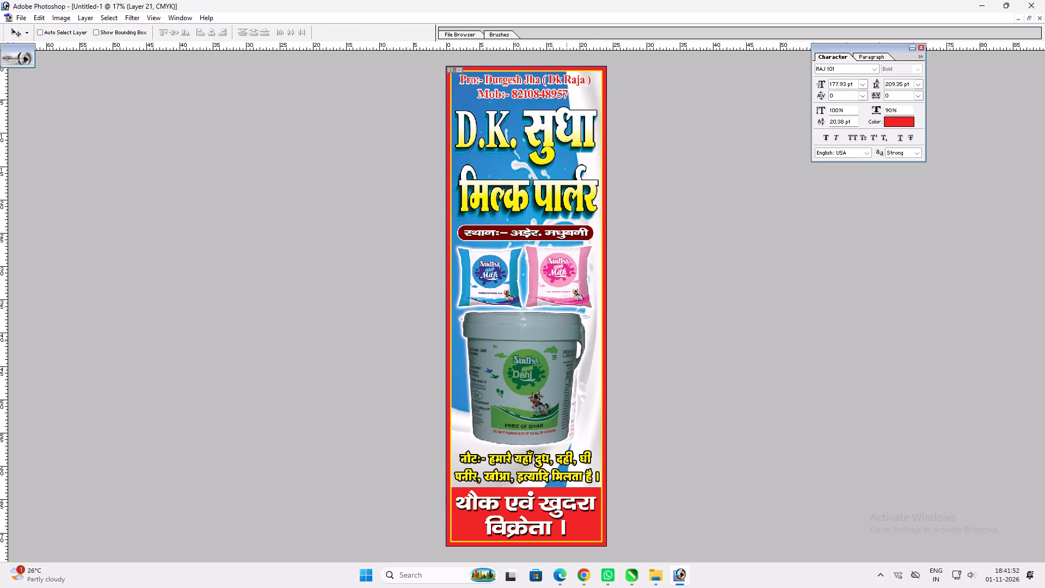
Add a cyan (C100 M0 Y0) outer glow to the yellow note, Normal mode, 100% opacity, 27% spread and 38 px size.
key(ctrl+plus)
key(ctrl+plus)
key(space)
key(space)
key(space)
key(space)
key(space)
key(space)
key(space)
key(space)
key(space)
drag(537, 434, 565, 139)
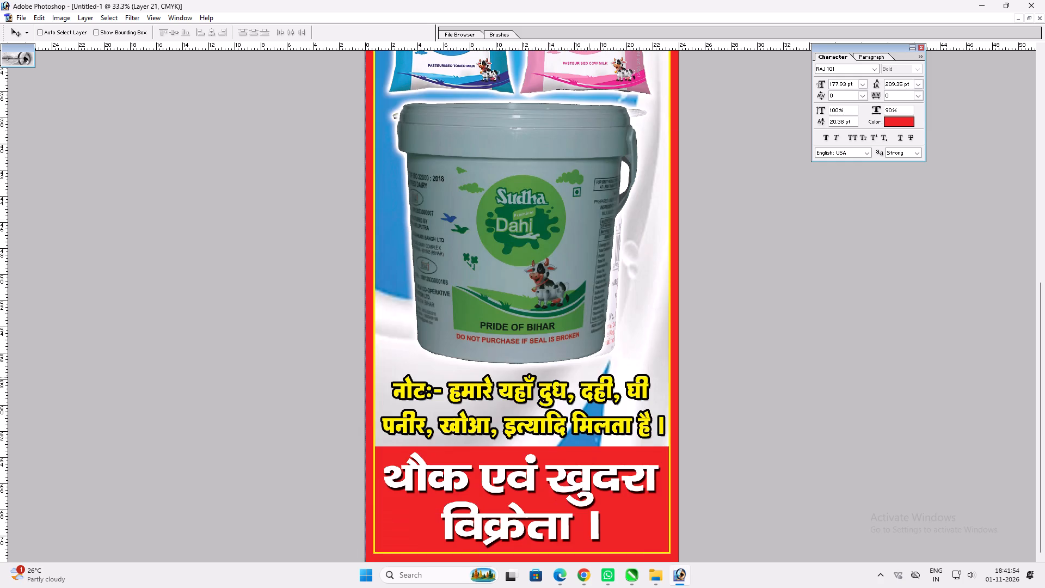
ctrl+click(562, 387)
key(alt+l)
key(alt+y)
key(o)
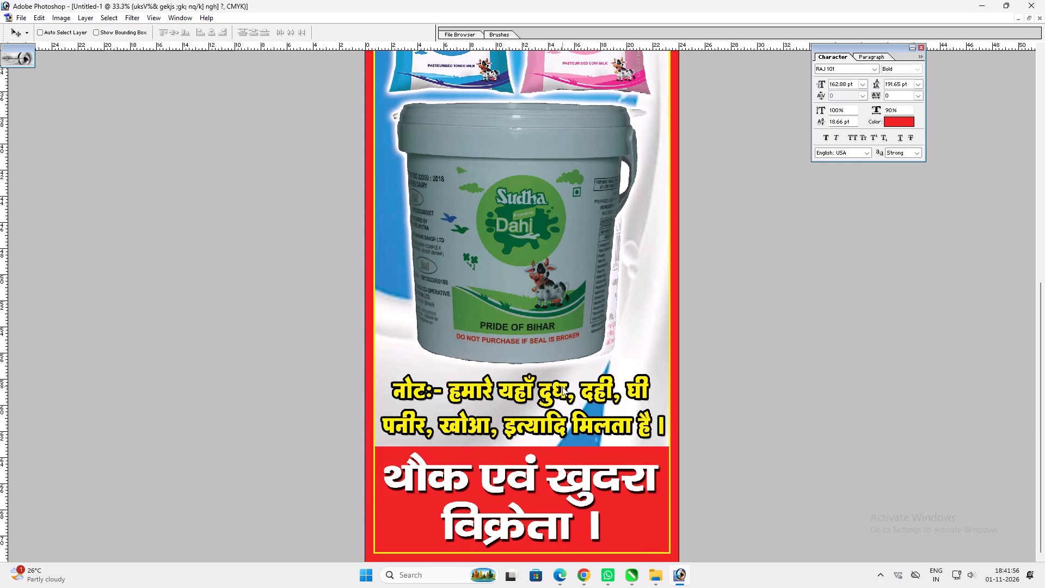
key(1)
text(00)
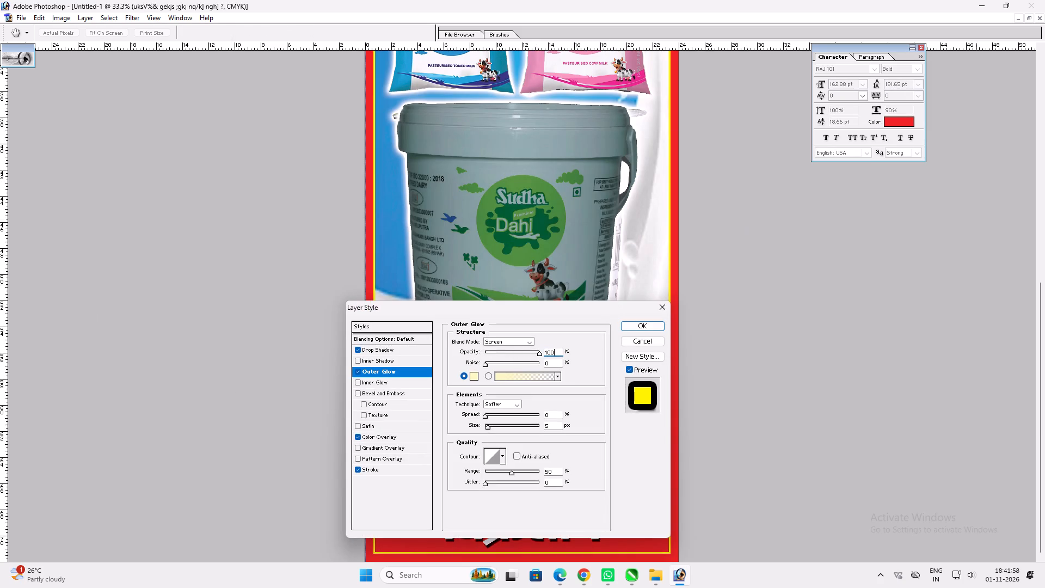
click(513, 340)
click(509, 346)
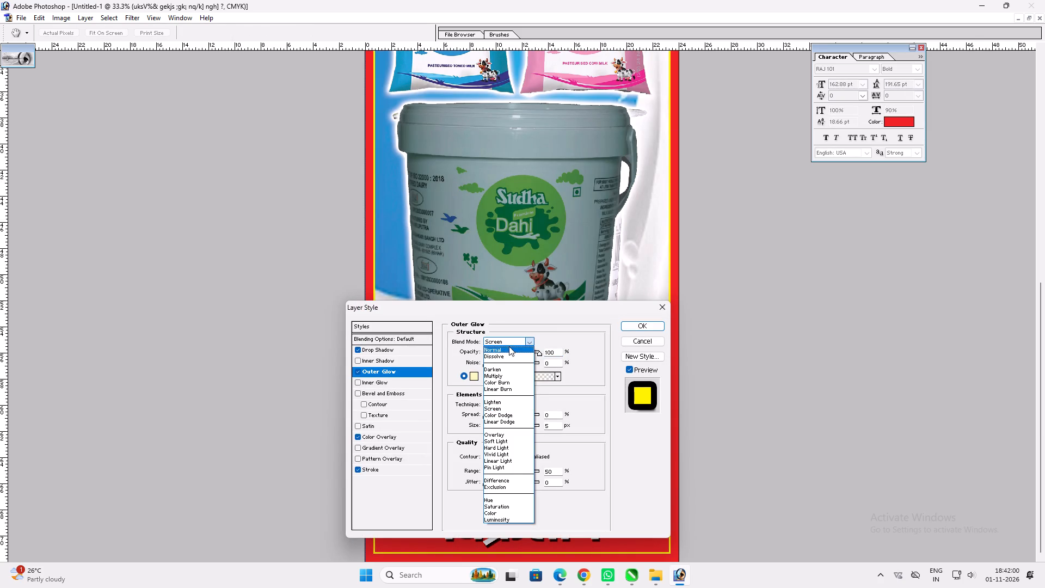
click(474, 372)
text(100)
key(Tab)
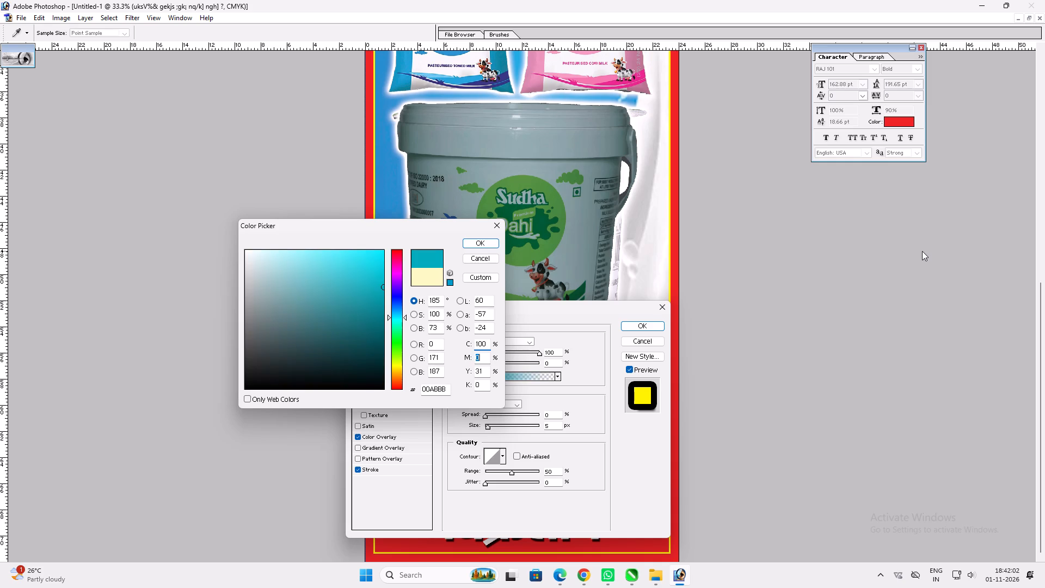
key(Tab)
key(0)
key(Return)
drag(487, 417, 493, 417)
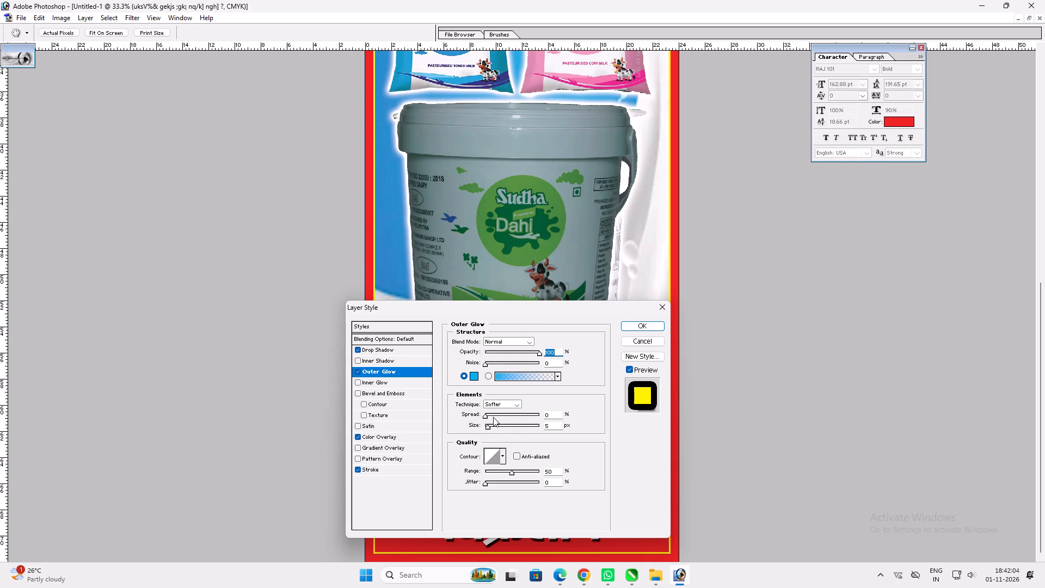
drag(493, 417, 500, 417)
click(493, 425)
key(Return)
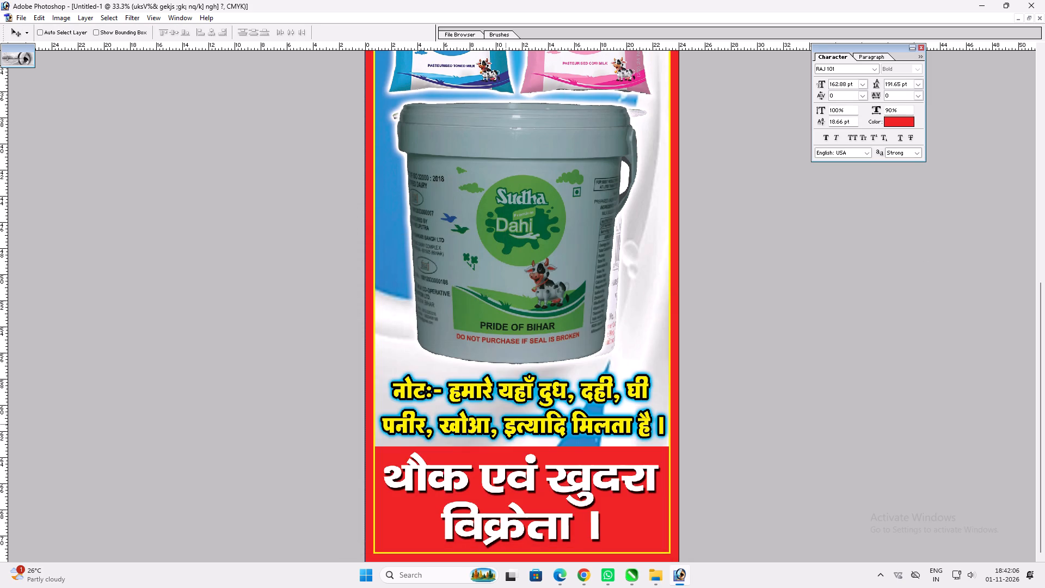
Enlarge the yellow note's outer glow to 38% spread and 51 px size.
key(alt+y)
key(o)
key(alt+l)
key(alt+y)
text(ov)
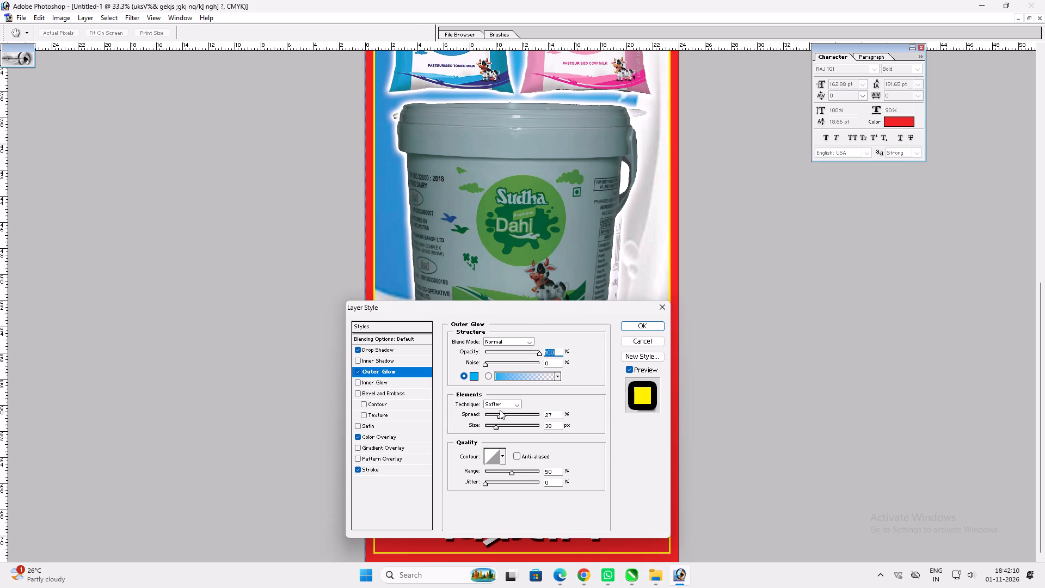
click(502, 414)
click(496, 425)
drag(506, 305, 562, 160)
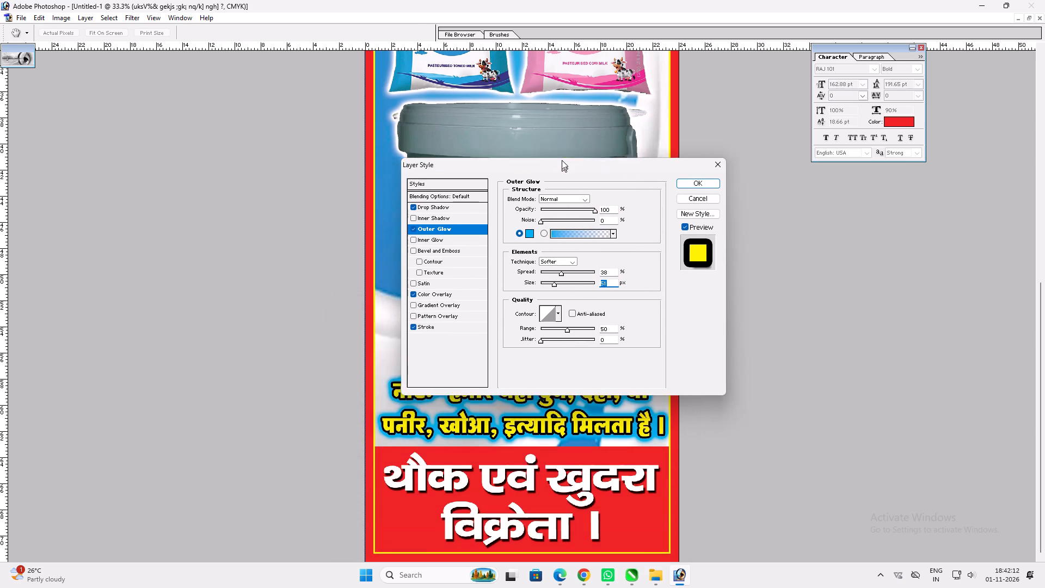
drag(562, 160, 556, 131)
Recolor the yellow note's outer glow to red (C0 M100 Y100 K0) and reduce its size and spread.
click(527, 197)
click(525, 201)
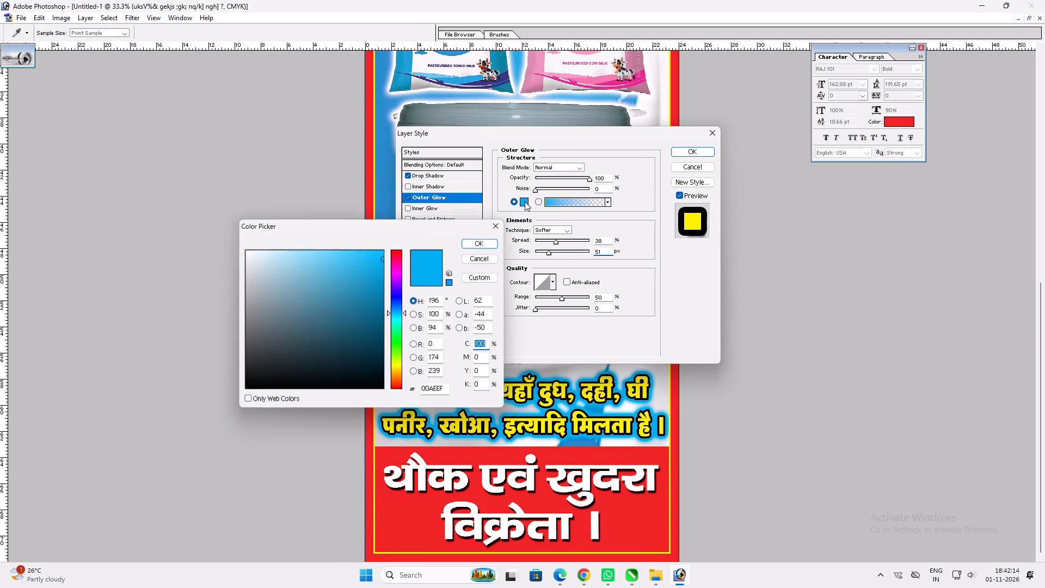
key(0)
key(Tab)
text(100)
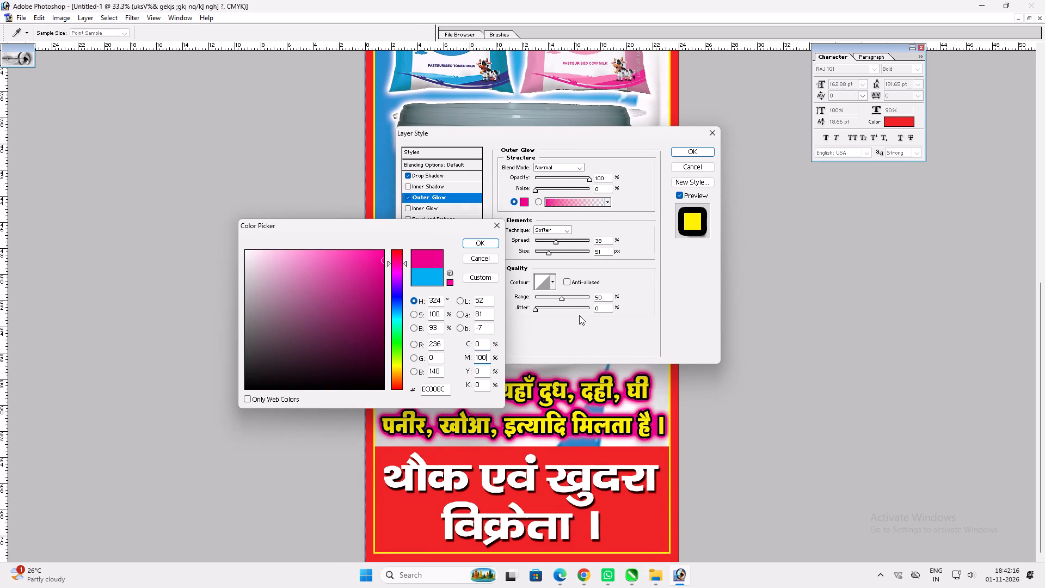
key(Tab)
text(100)
key(Return)
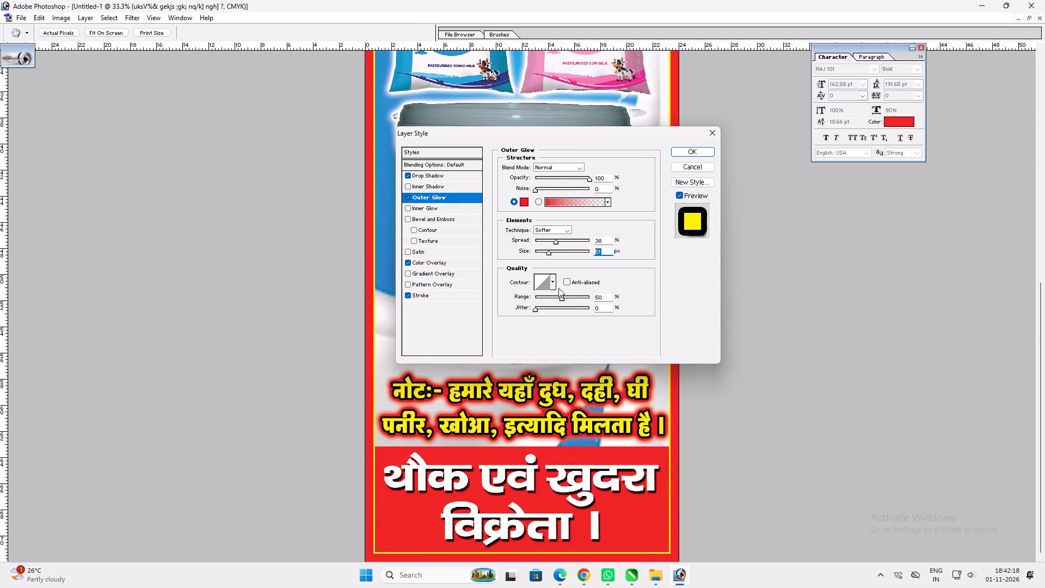
click(547, 249)
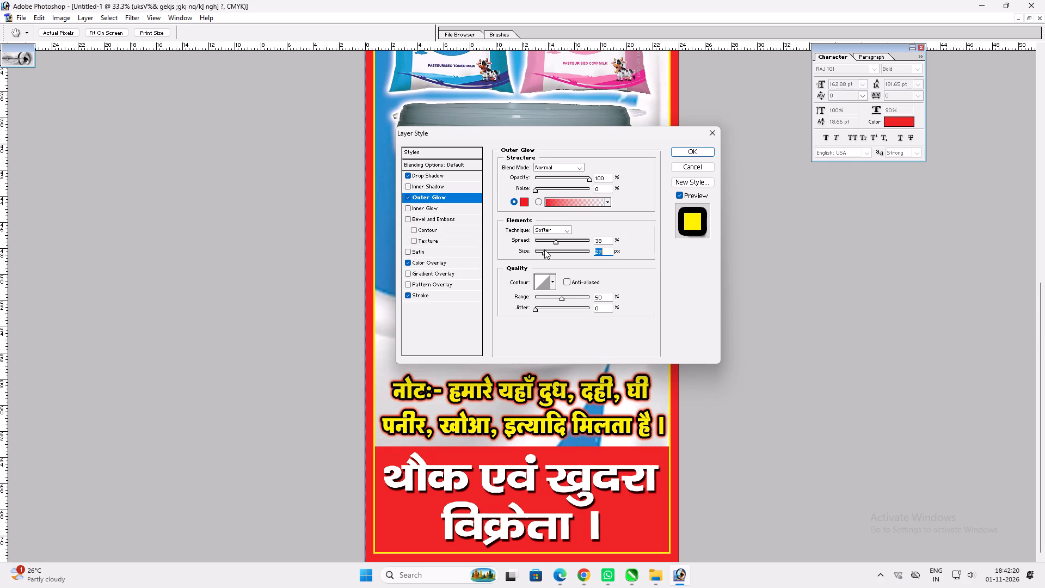
click(551, 239)
key(Return)
Narrow the yellow note to about 98% width and stretch its height slightly.
key(ctrl+t)
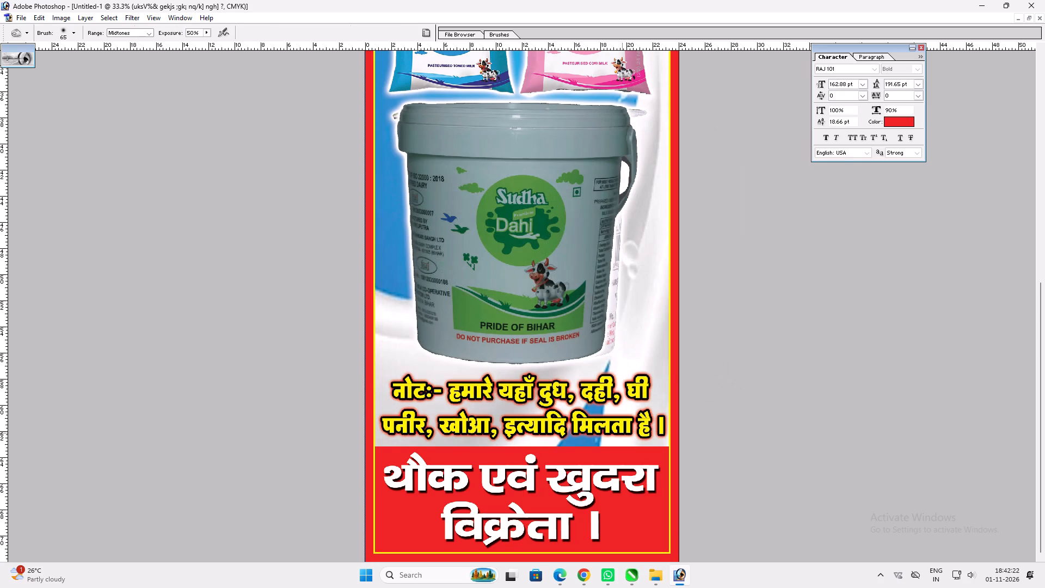
shift+drag(657, 422, 653, 423)
shift+click(621, 377)
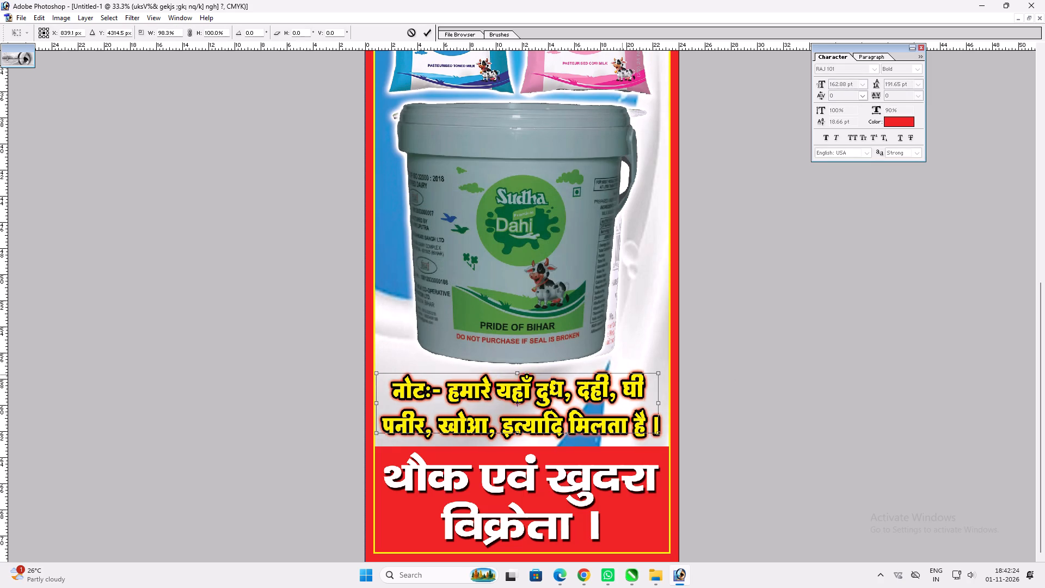
key(shift+Return)
key(v)
Center the yellow note horizontally on the canvas, and deselect.
key(ctrl+a)
key(alt+l)
key(alt+i)
key(alt+h)
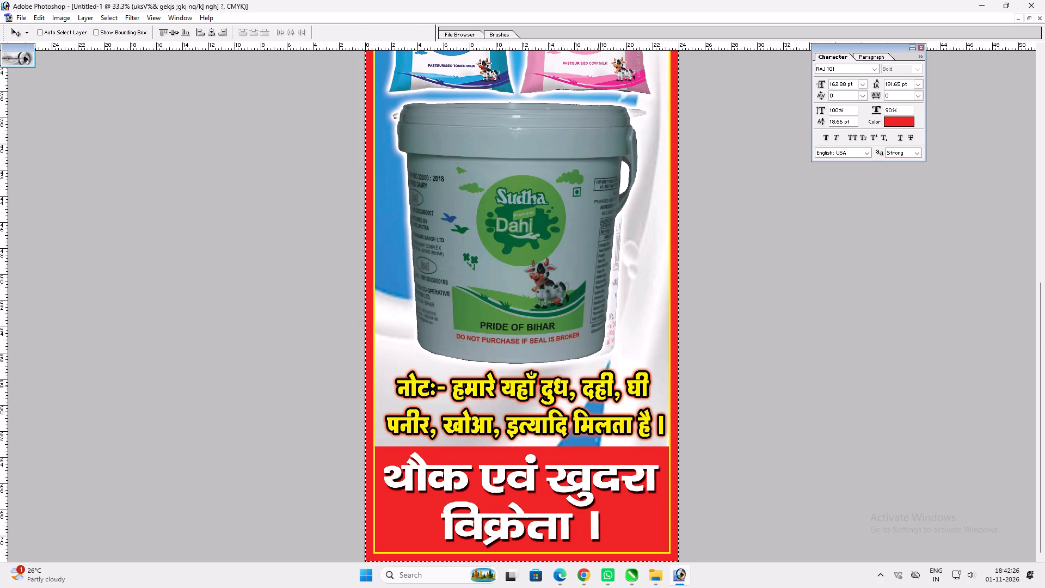
key(ctrl+d)
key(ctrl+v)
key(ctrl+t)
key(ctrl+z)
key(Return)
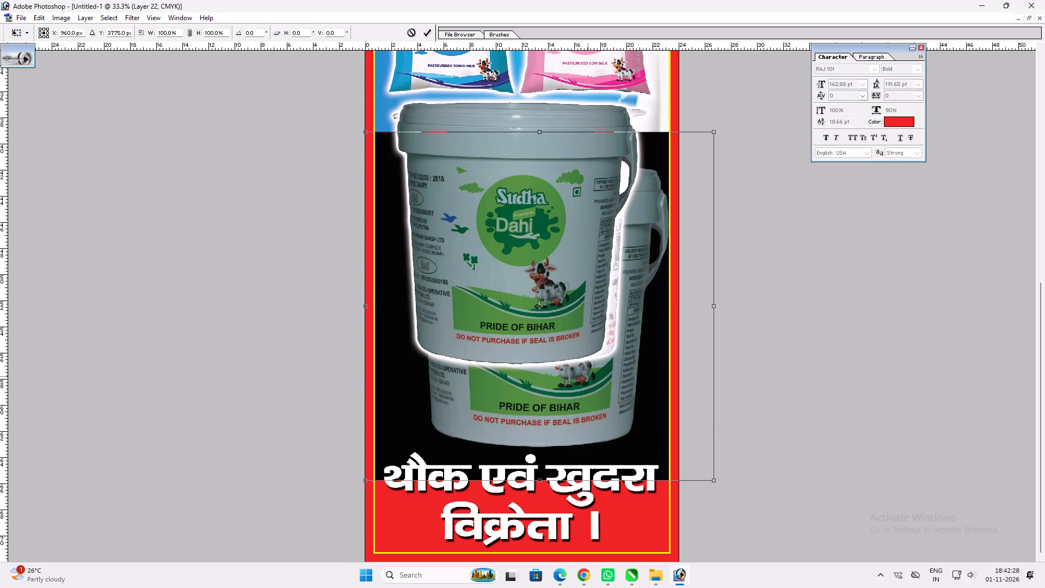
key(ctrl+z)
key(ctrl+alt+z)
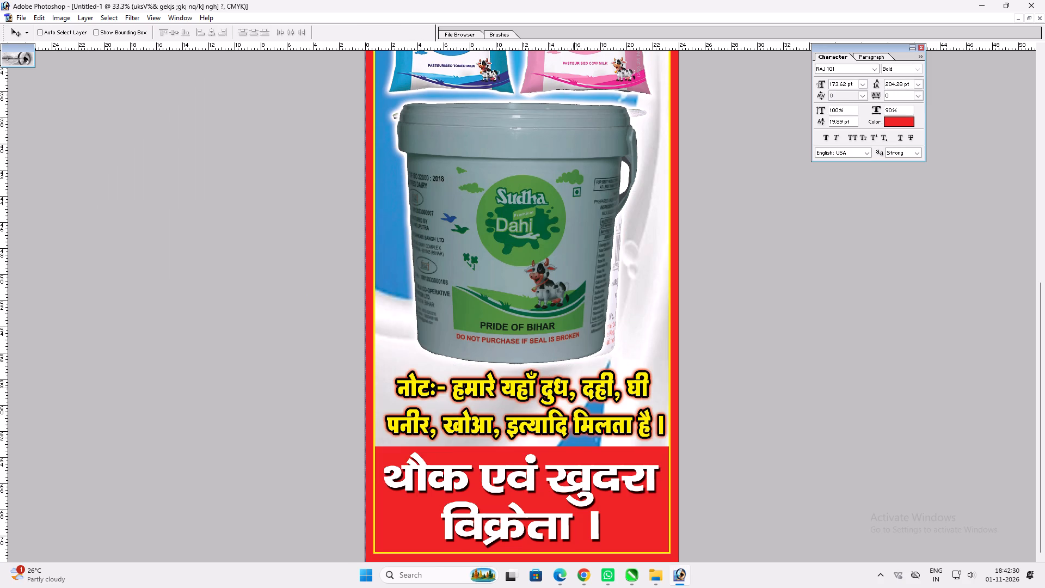
Fine-tune the yellow note's height with Free Transform.
ctrl+click(565, 385)
key(ctrl+t)
shift+click(573, 370)
key(shift+Return)
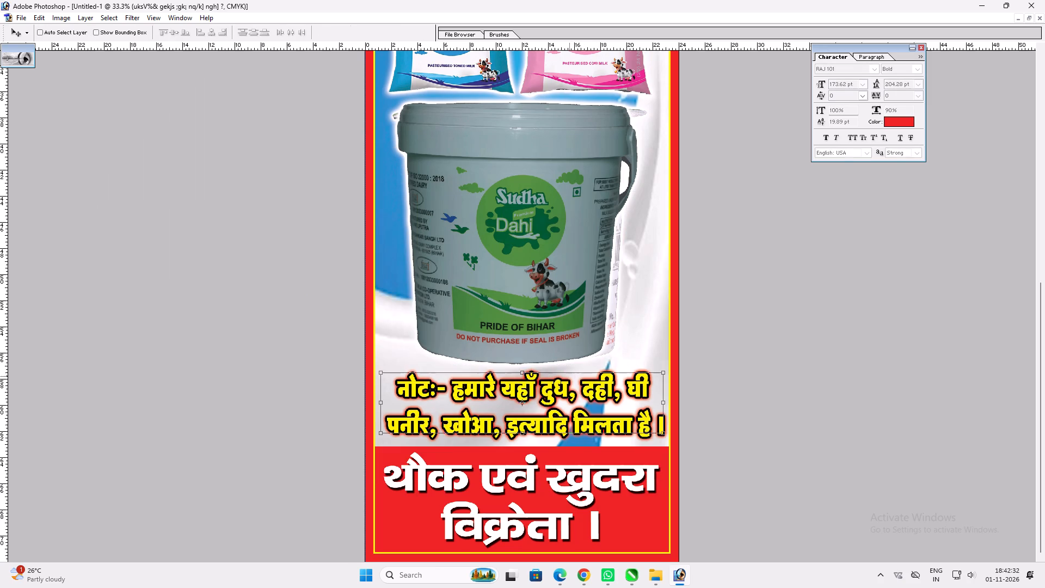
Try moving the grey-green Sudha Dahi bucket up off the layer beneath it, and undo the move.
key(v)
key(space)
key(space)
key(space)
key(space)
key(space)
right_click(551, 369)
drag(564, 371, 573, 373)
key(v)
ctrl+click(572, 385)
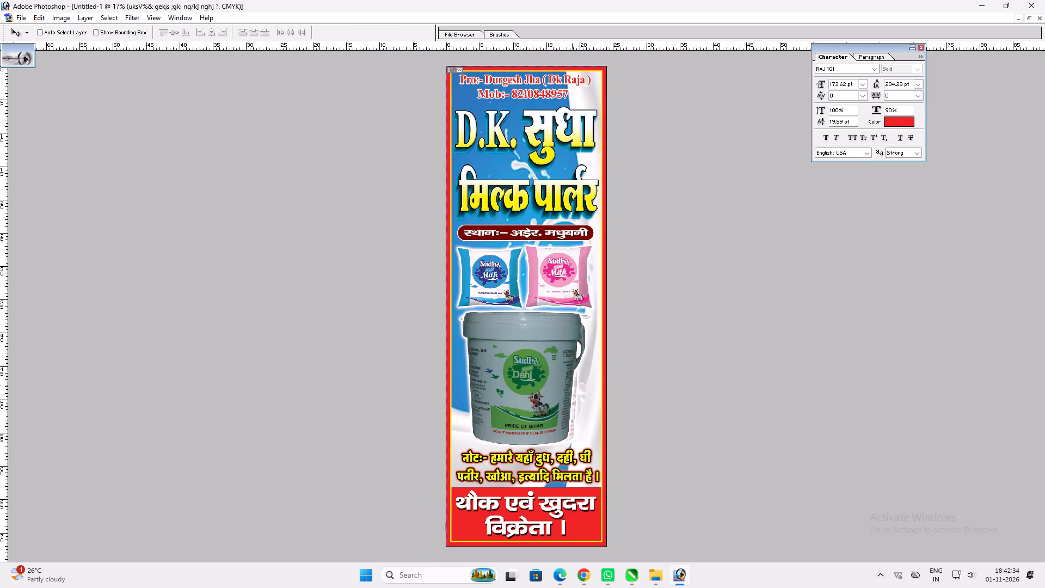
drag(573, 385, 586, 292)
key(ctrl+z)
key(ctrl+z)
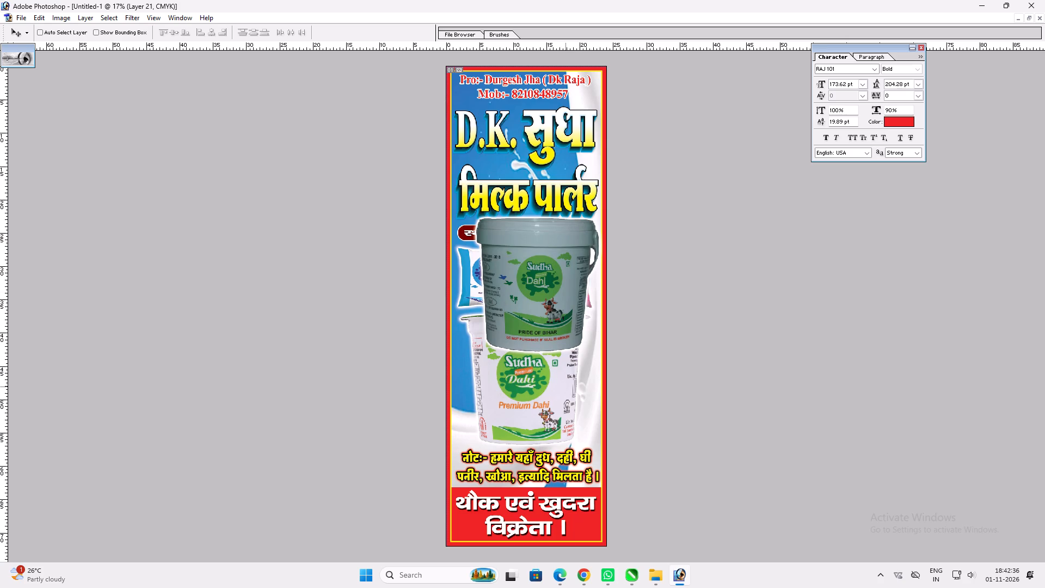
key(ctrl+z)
Delete the white Premium Dahi bucket layer hidden behind the grey-green bucket.
ctrl+click(574, 393)
drag(574, 393, 576, 309)
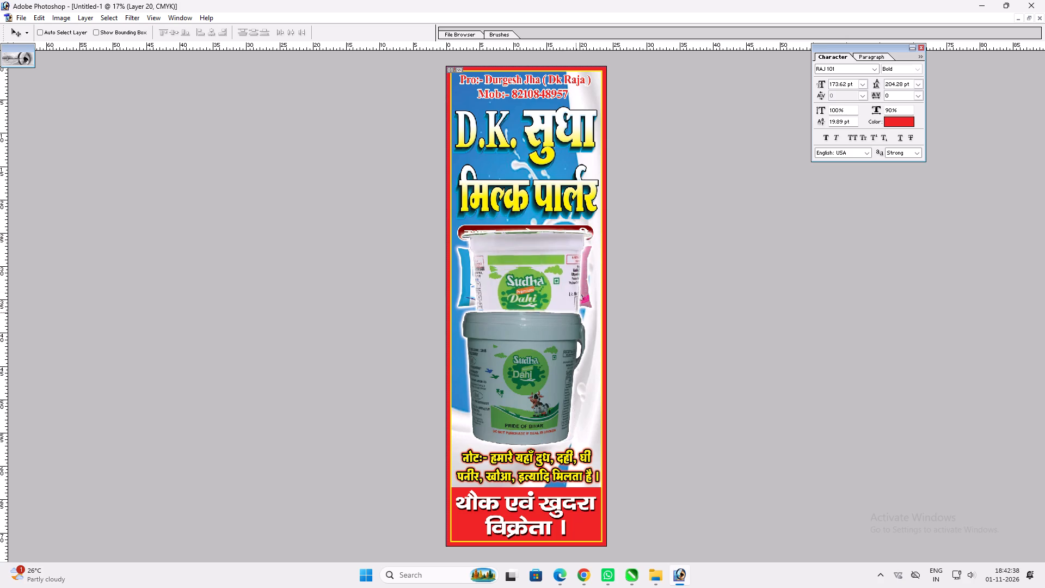
drag(576, 309, 576, 299)
key(alt+l)
key(alt+l)
key(alt+l)
Start saving the design under a new name and create a folder named Ganesh Studo Arer inside 01.11.2026.
key(ctrl+shift+s)
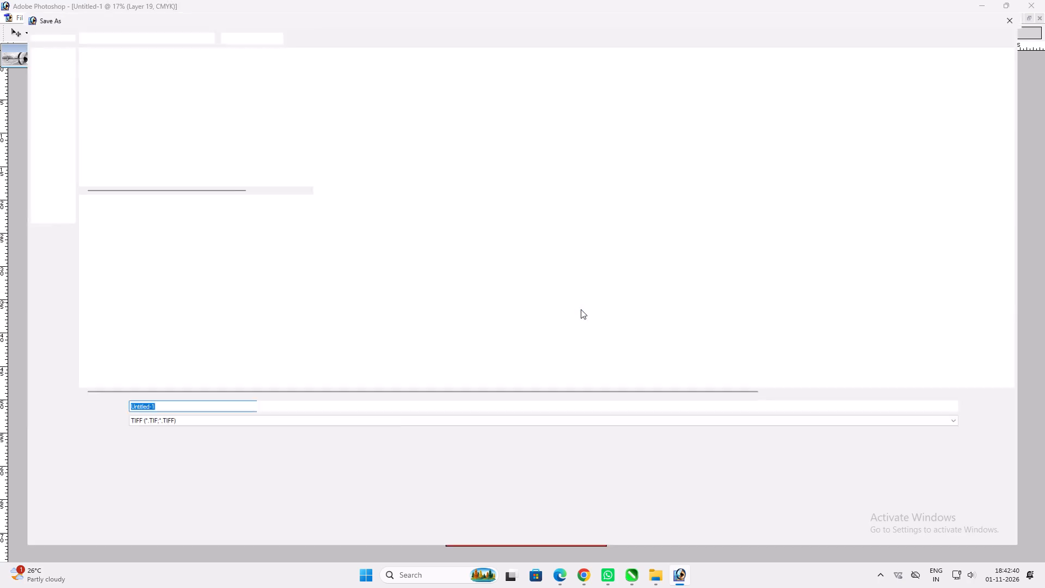
click(224, 21)
click(235, 27)
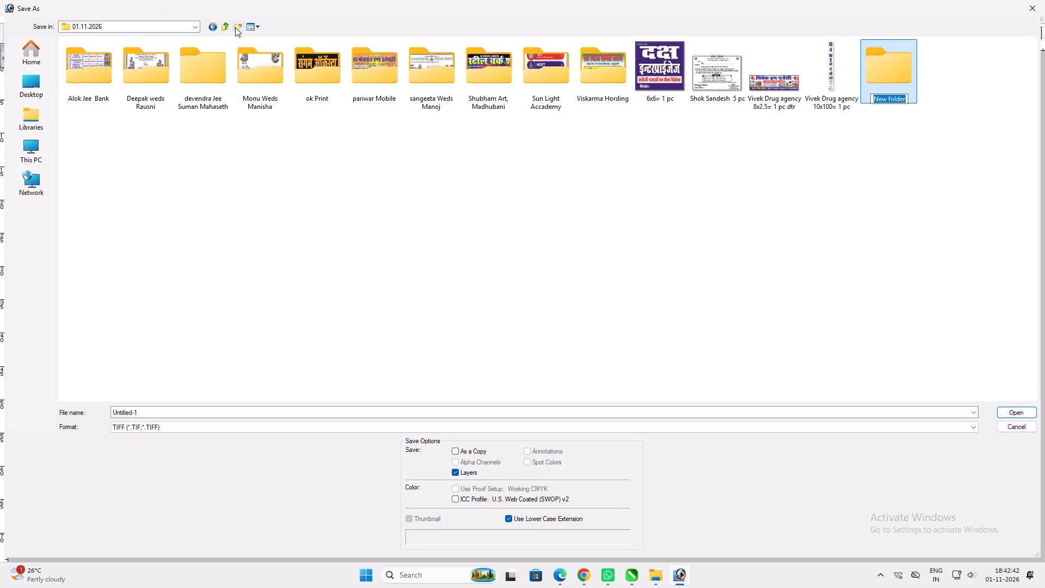
text(Ganesh Studo Are)
key(r)
key(Return)
key(Return)
key(Return)
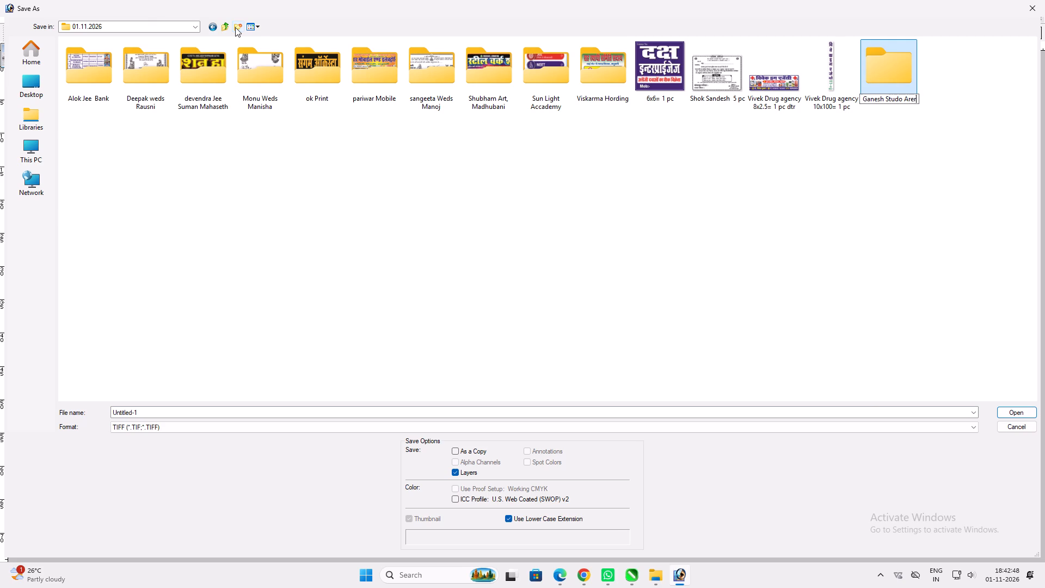
Save the design in the new folder as a layered, uncompressed TIFF named D.k. Sudha Milk 2x6= 1 pc Str.
click(152, 416)
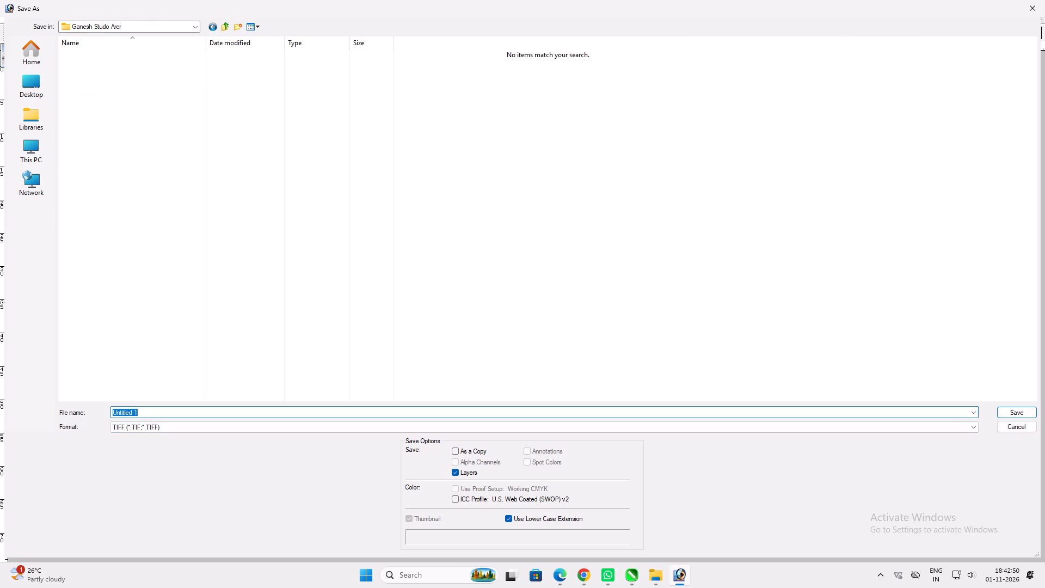
text(D.j)
key(BackSpace)
text(k. Sudha Milk)
key(space)
text(2x6= 1 pc)
key(space)
text(Str)
key(space)
key(Return)
key(Return)
key(Return)
key(Return)
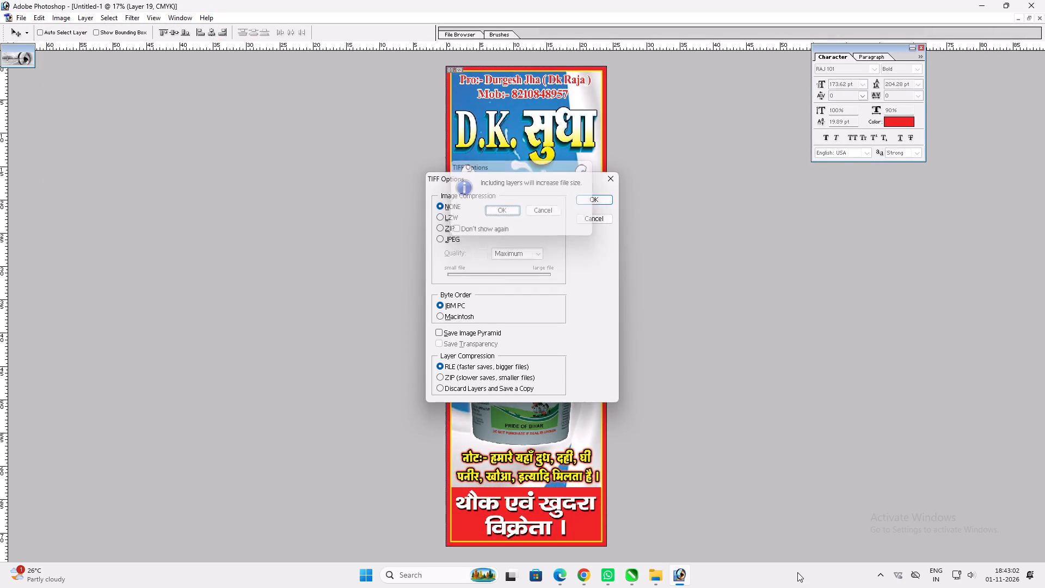
Save a JPEG copy of the sign under the same file name, and close the document.
key(ctrl+shift+s)
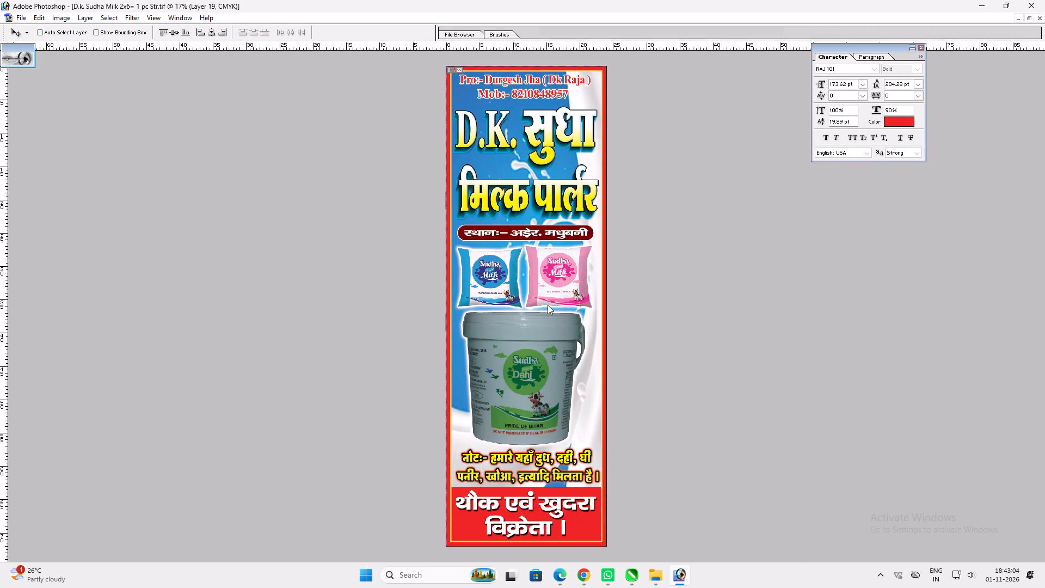
key(Tab)
key(j)
key(Return)
key(Return)
key(ctrl+w)
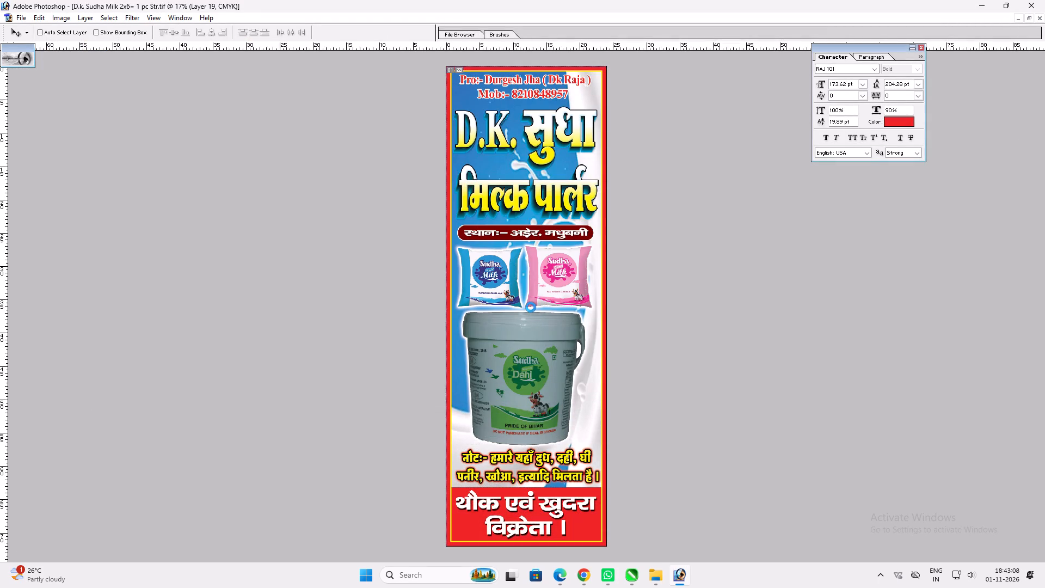
Copy the first D.k. Sudha Milk 2x6= 1 pc Str file from the Ganesh Studo Arer folder.
double_click(530, 306)
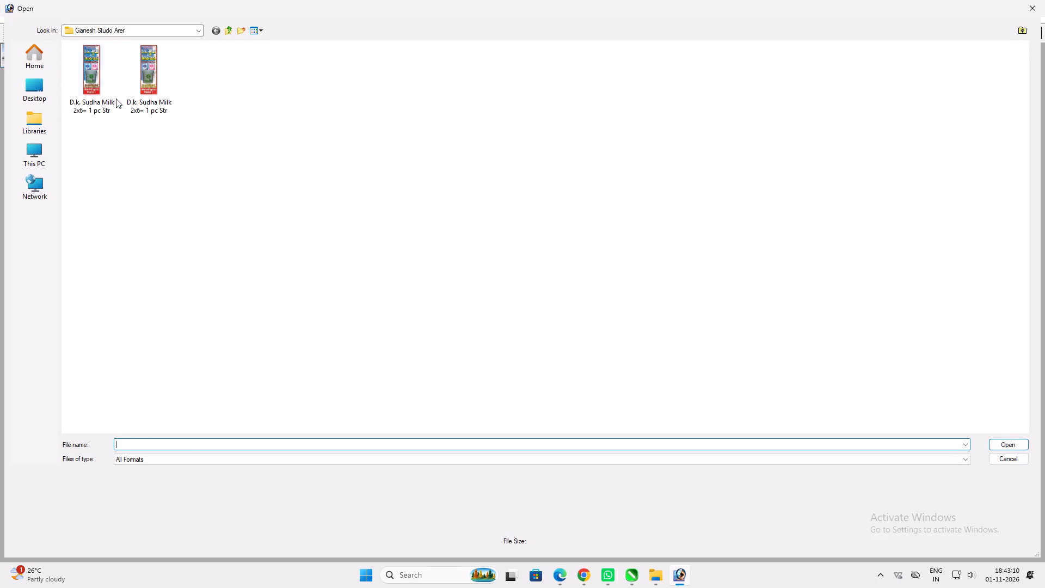
click(107, 84)
click(146, 87)
click(100, 79)
key(ctrl+c)
key(ctrl+c)
key(ctrl+c)
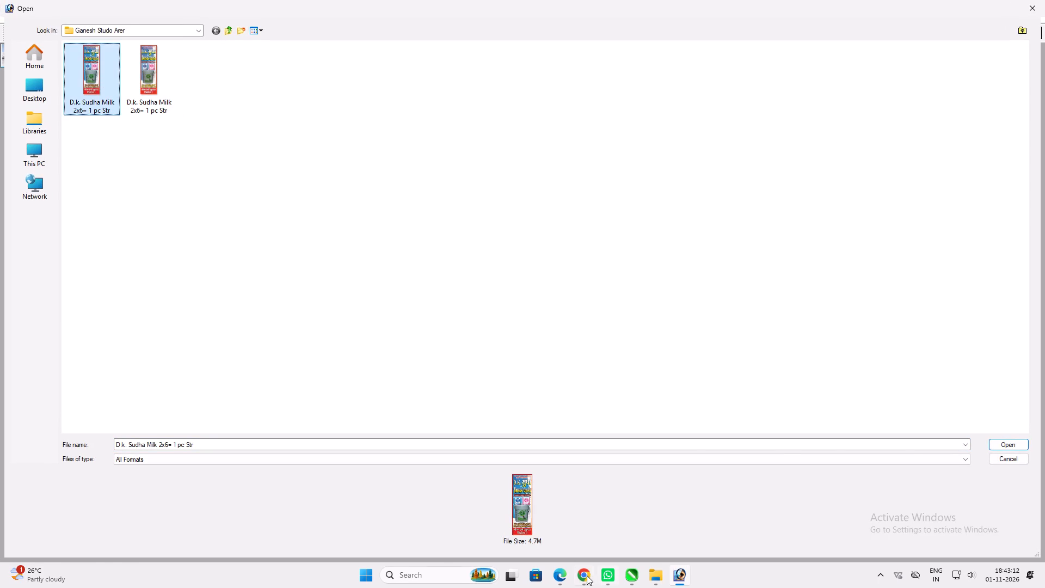
Switch to Chrome with the sign file copied.
click(583, 574)
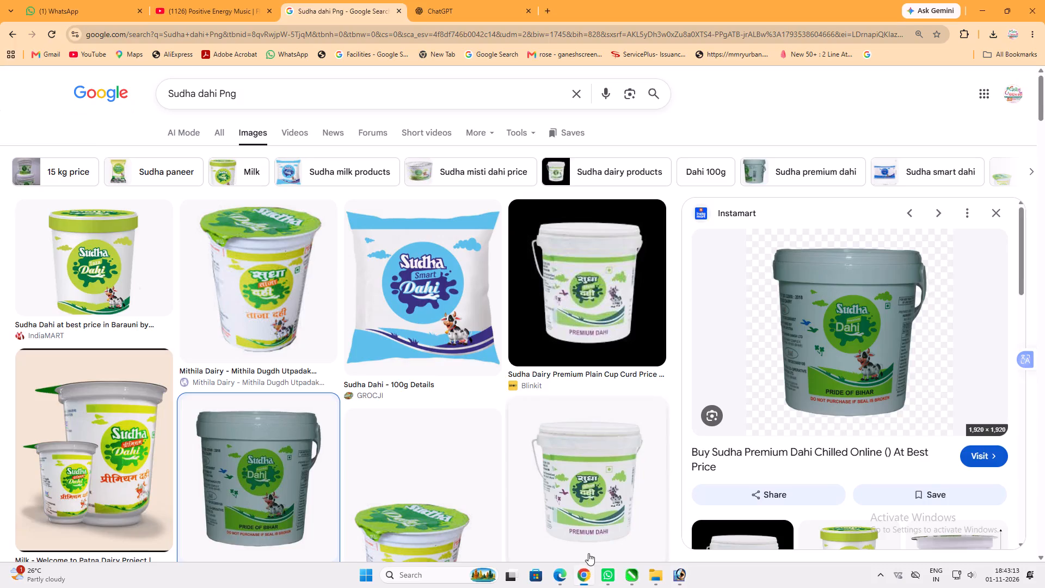